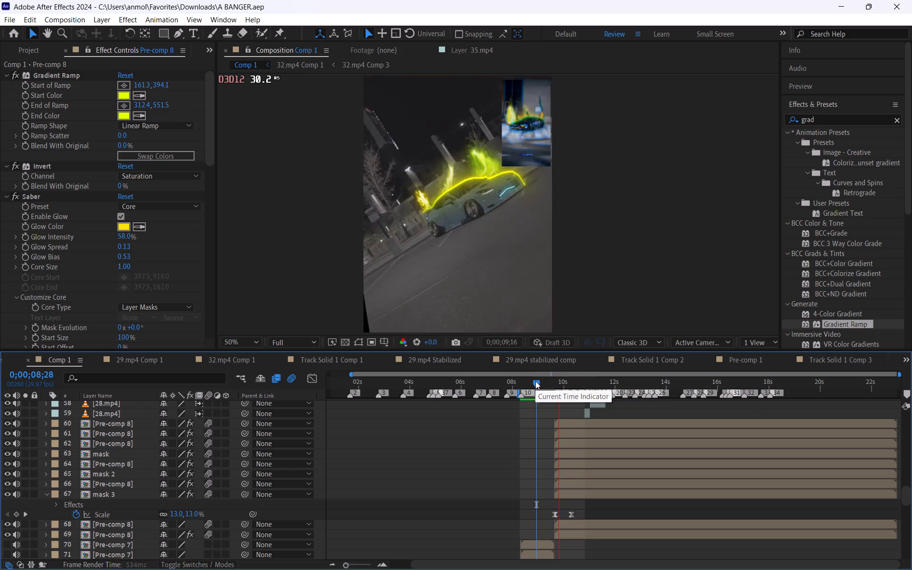
Delete the hidden Pre-comp 7 layer 72, which carries the CC Light Sweep effect, from Comp 1.
drag(535, 381, 546, 381)
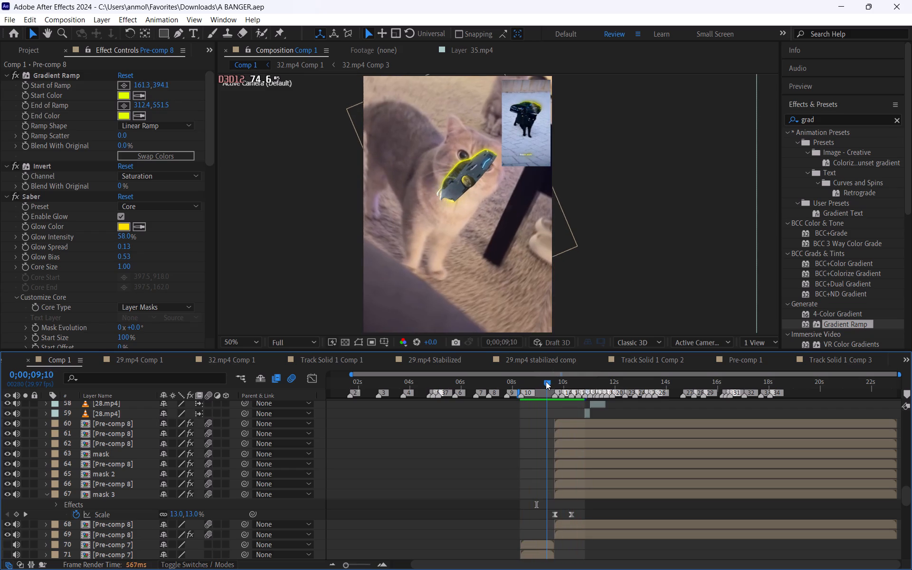
drag(546, 381, 546, 381)
drag(546, 381, 548, 380)
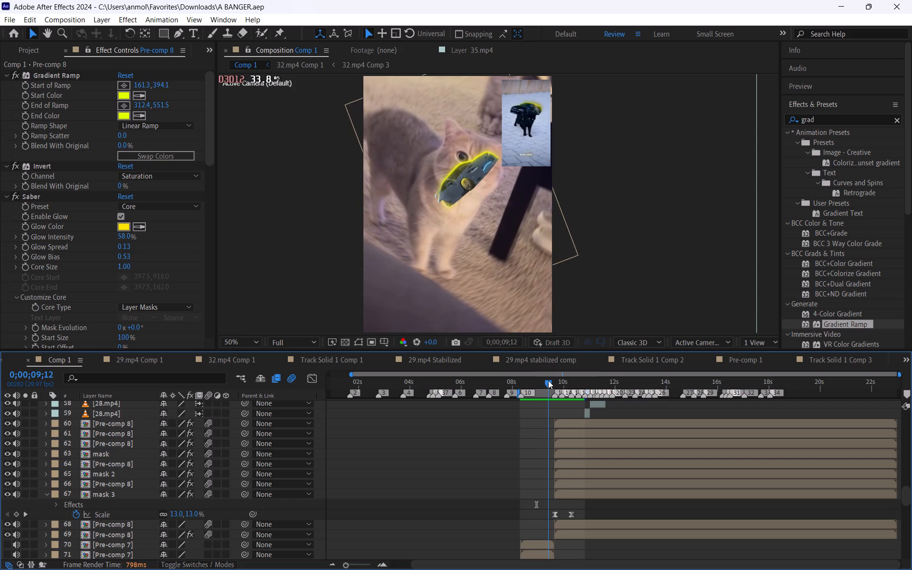
drag(548, 380, 547, 380)
click(543, 542)
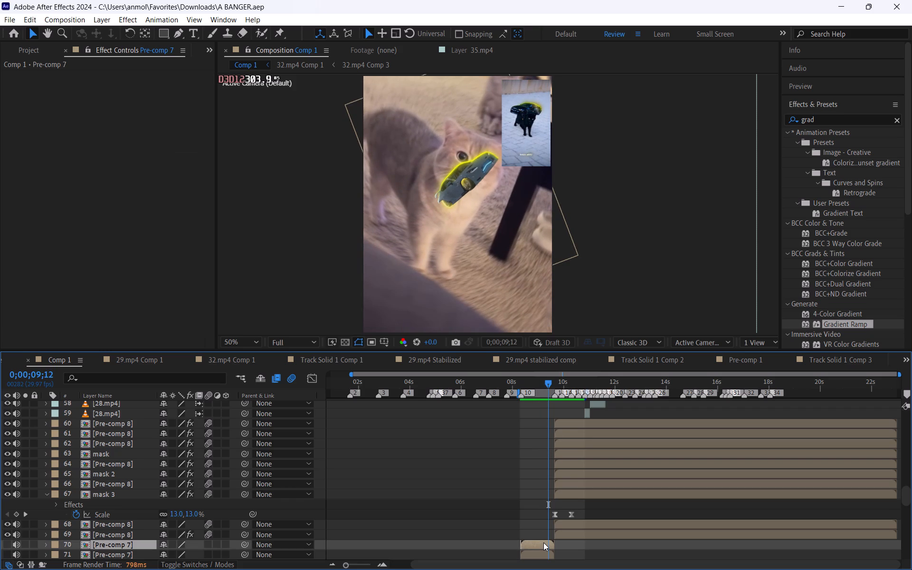
click(544, 554)
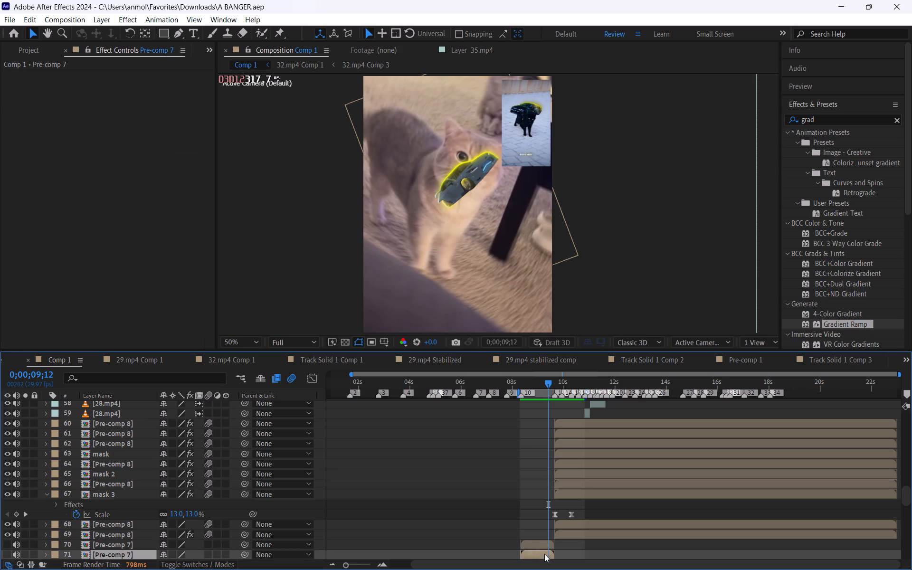
scroll(544, 550, down, 1)
click(540, 526)
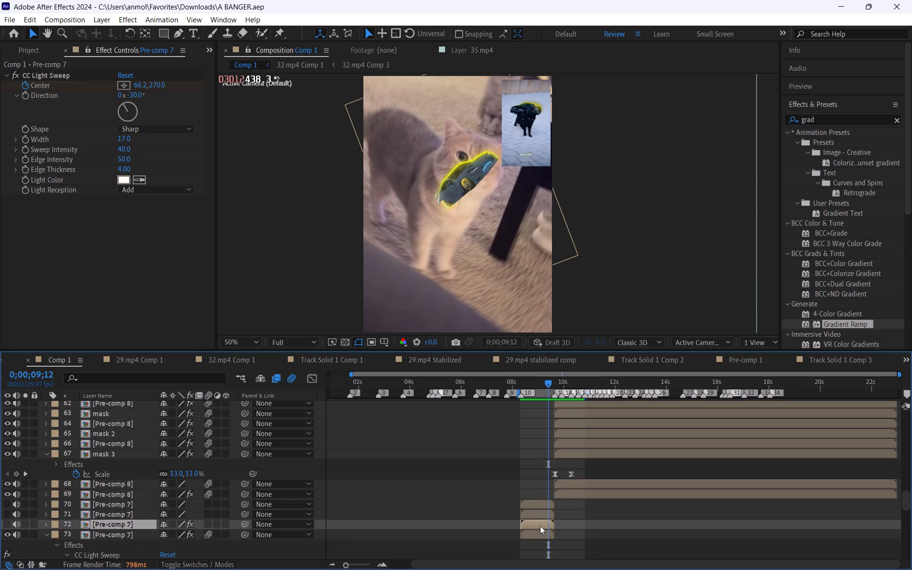
key(Delete)
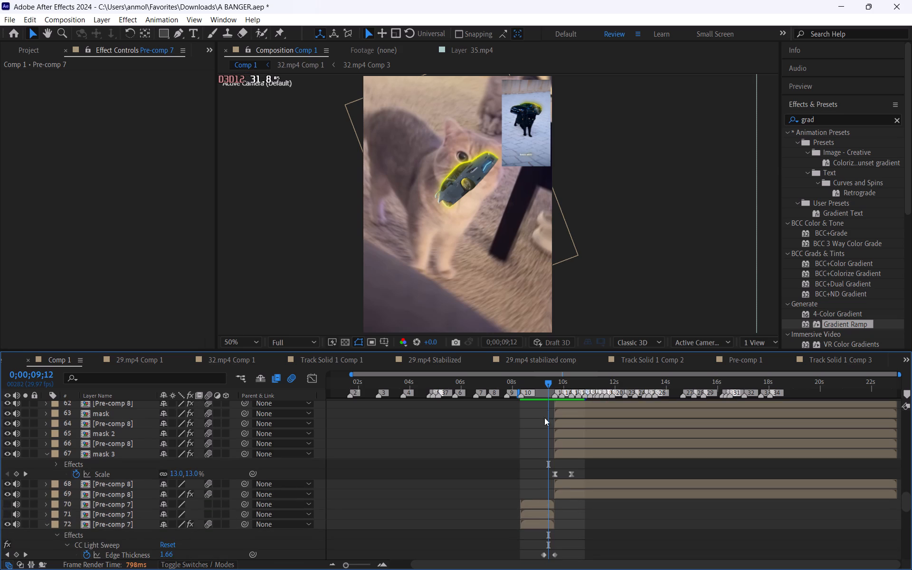
Preview Comp 1 from about 0;00;08;13 and check the transition from the cat clip to the glowing car.
drag(548, 384, 537, 387)
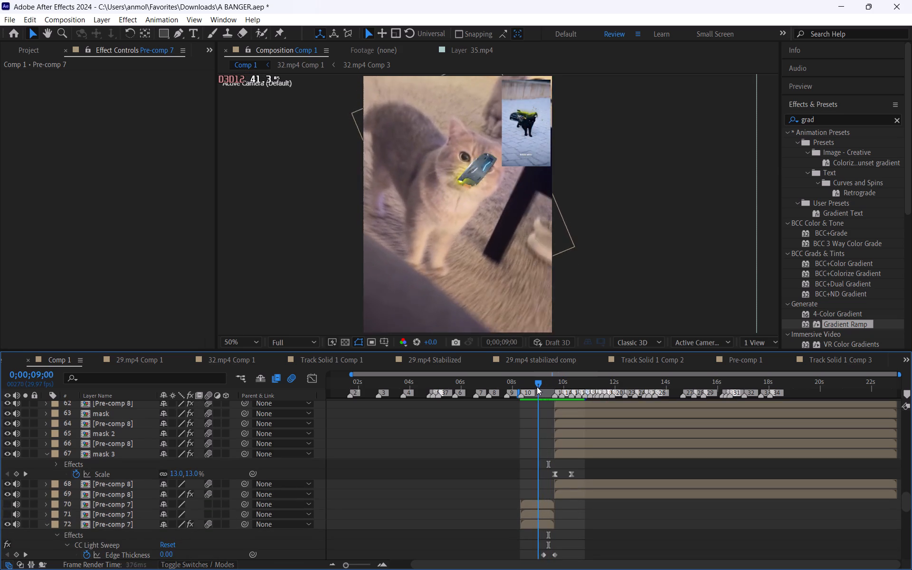
drag(537, 387, 522, 388)
key(space)
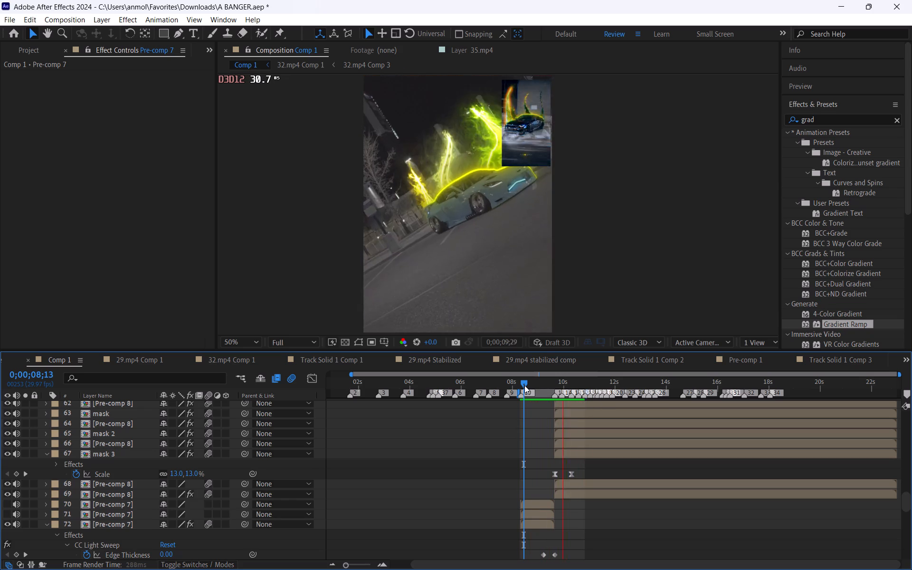
drag(524, 385, 574, 406)
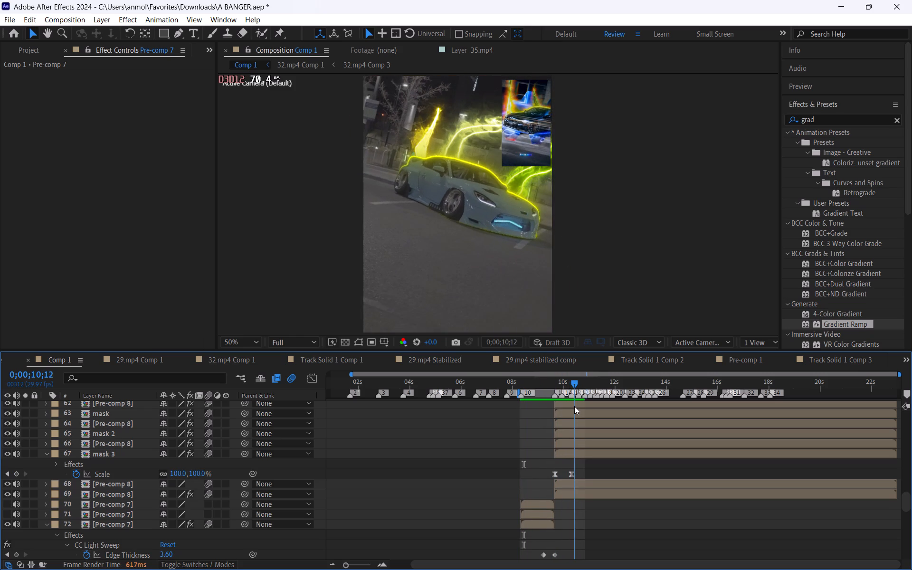
drag(574, 406, 572, 408)
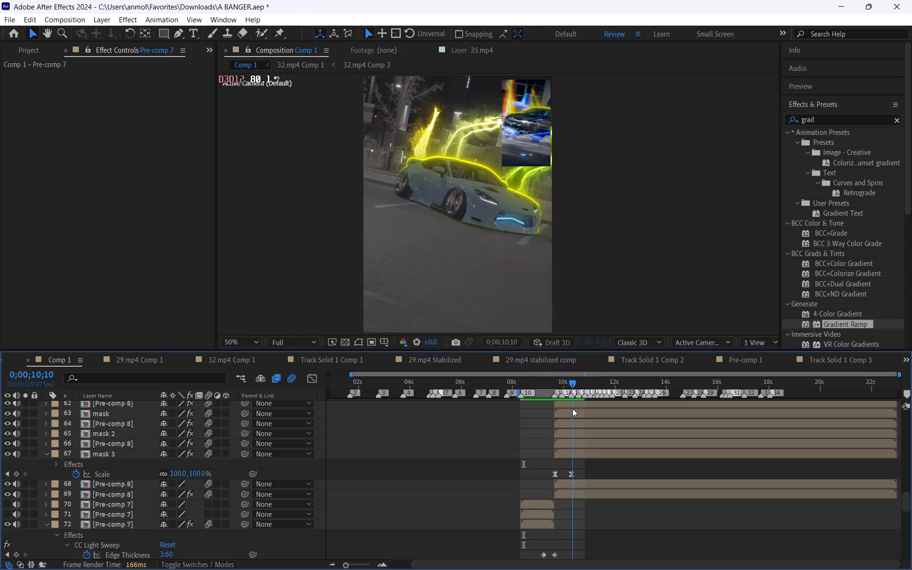
drag(572, 408, 567, 411)
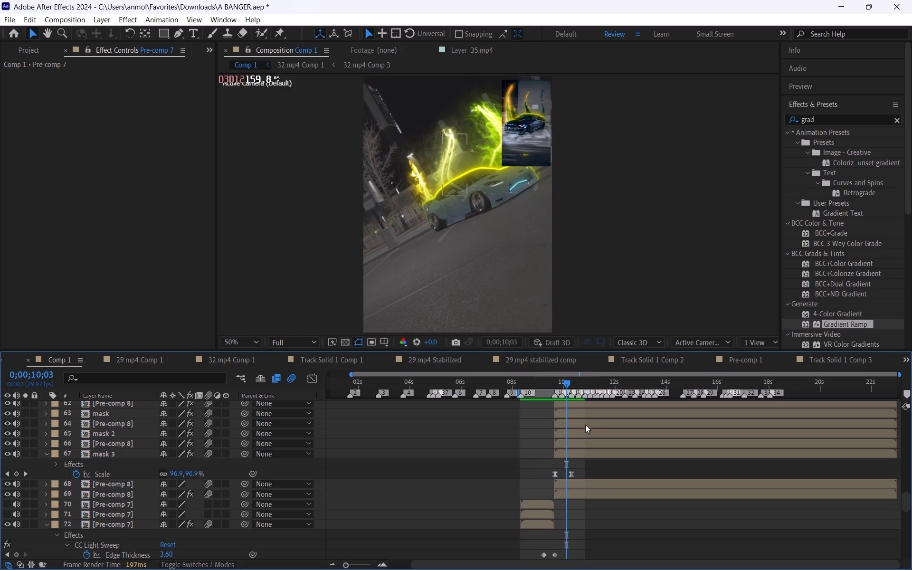
Examine the layer stack around 0;00;10;05 at a closer timeline scale, including the Pre-comp 8 and mask layers.
key(equal)
key(equal)
key(equal)
click(580, 382)
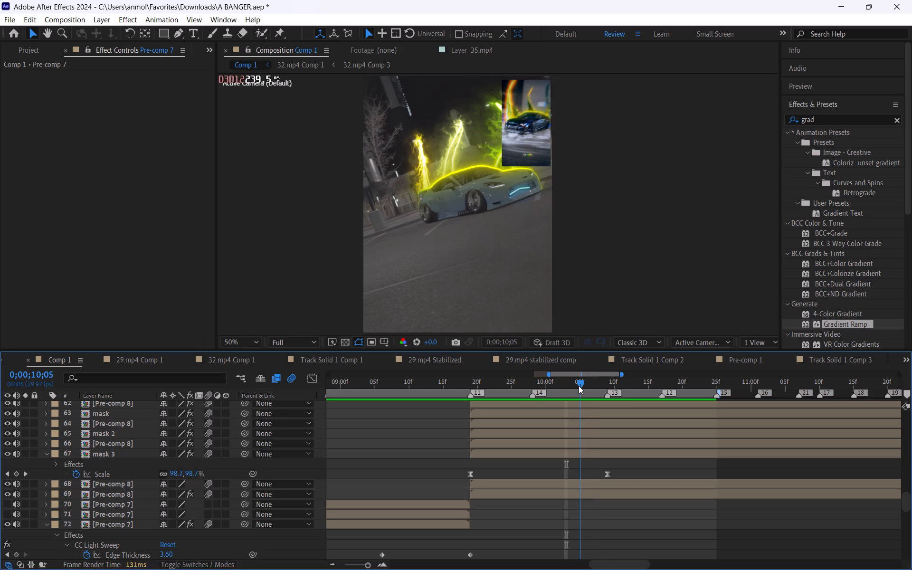
scroll(578, 418, up, 14)
scroll(580, 417, down, 11)
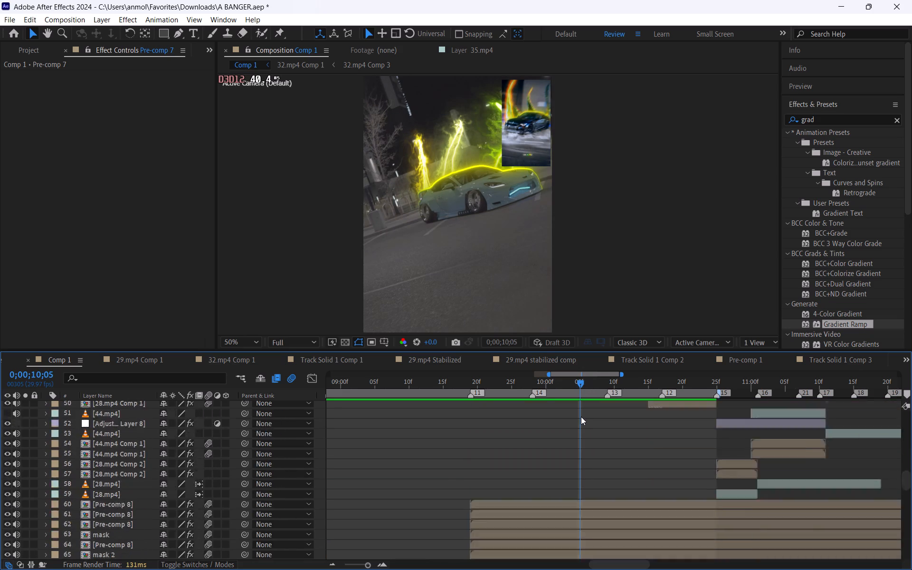
scroll(581, 417, down, 11)
scroll(582, 414, up, 1)
scroll(583, 413, down, 9)
scroll(583, 413, up, 10)
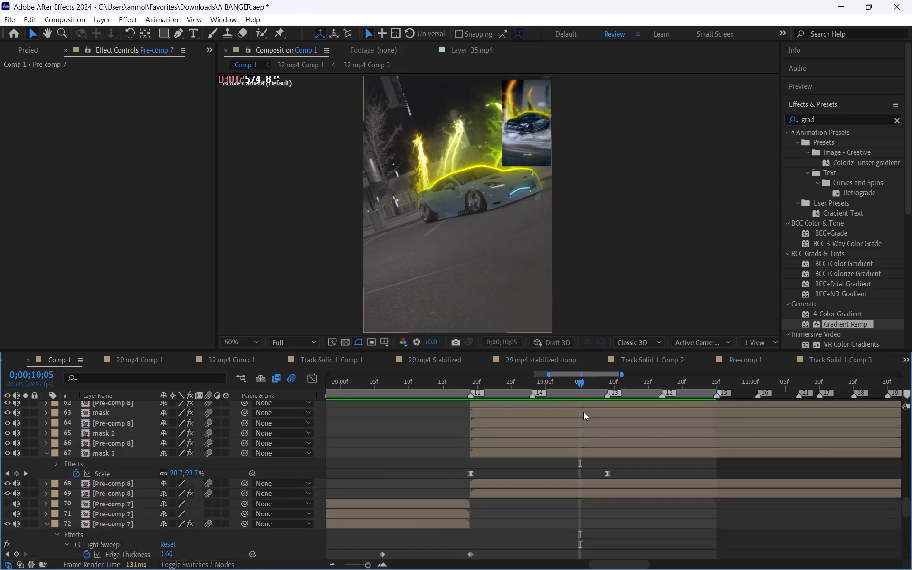
scroll(583, 412, up, 2)
scroll(583, 412, down, 3)
Review the glowing car animation between about 0;00;09;21 and 0;00;10;06 by playback and frame by frame.
drag(577, 382, 566, 385)
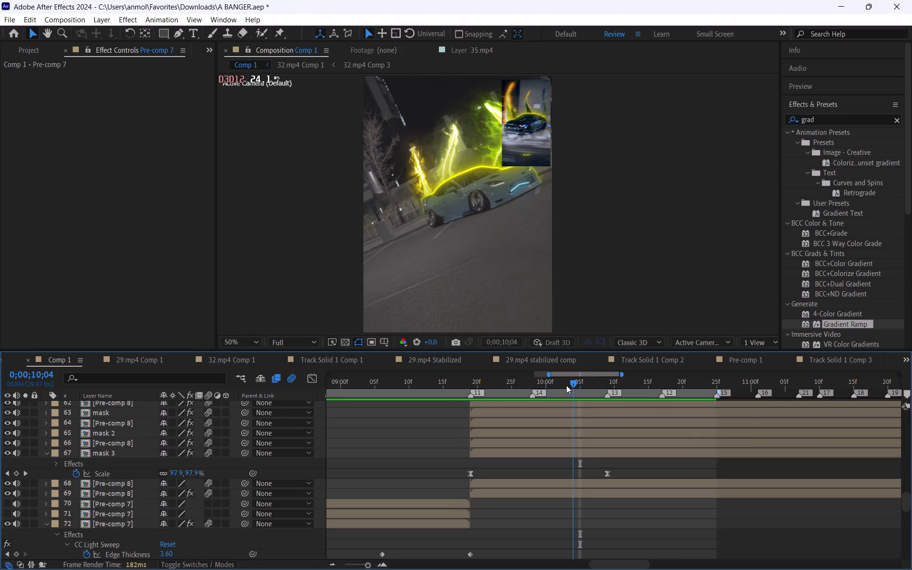
drag(566, 385, 478, 386)
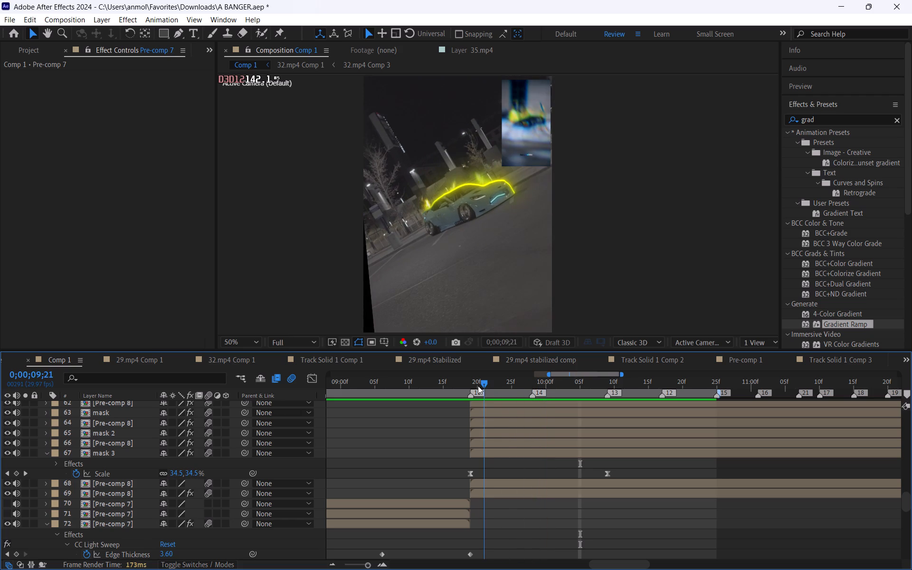
key(space)
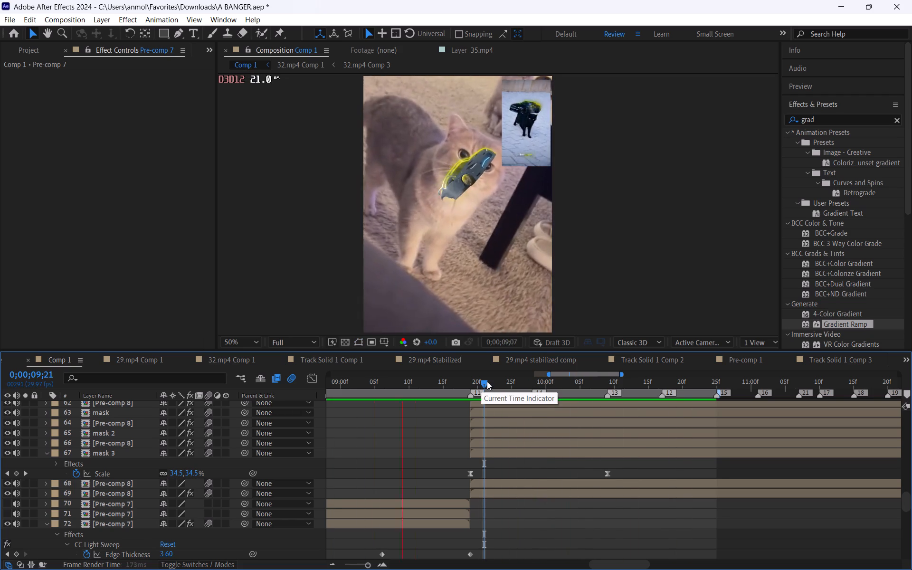
drag(487, 381, 531, 399)
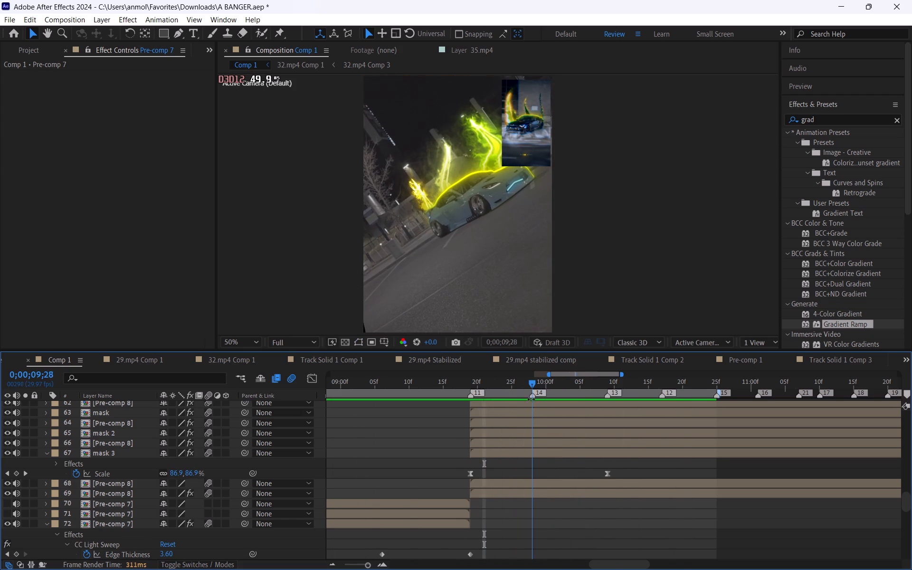
drag(531, 399, 531, 399)
key(space)
drag(529, 386, 535, 391)
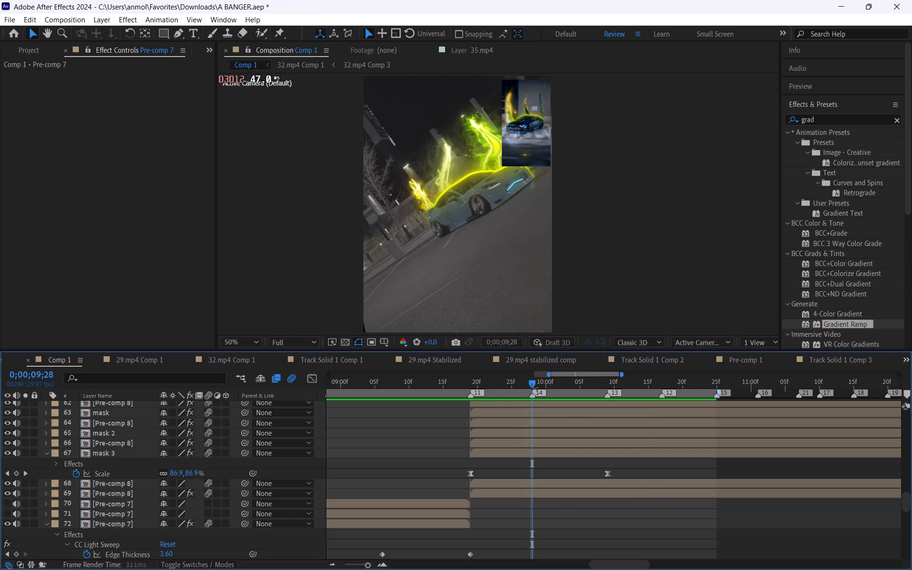
key(space)
click(532, 383)
key(space)
drag(532, 384, 533, 384)
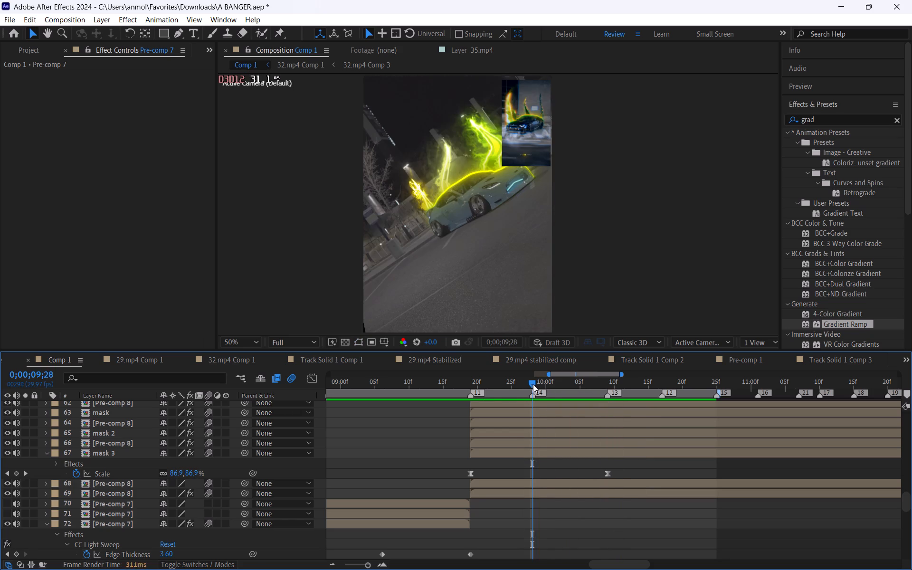
drag(533, 384, 540, 389)
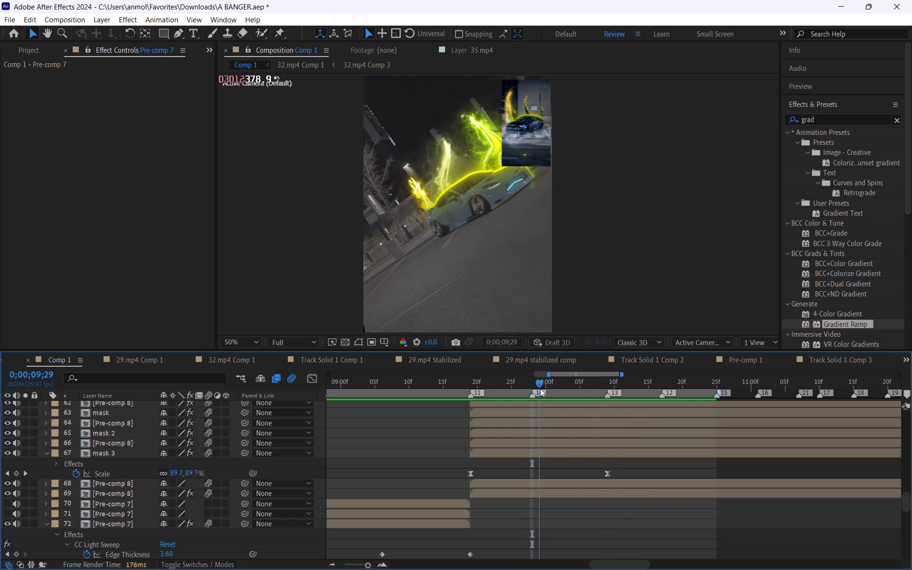
drag(540, 389, 548, 408)
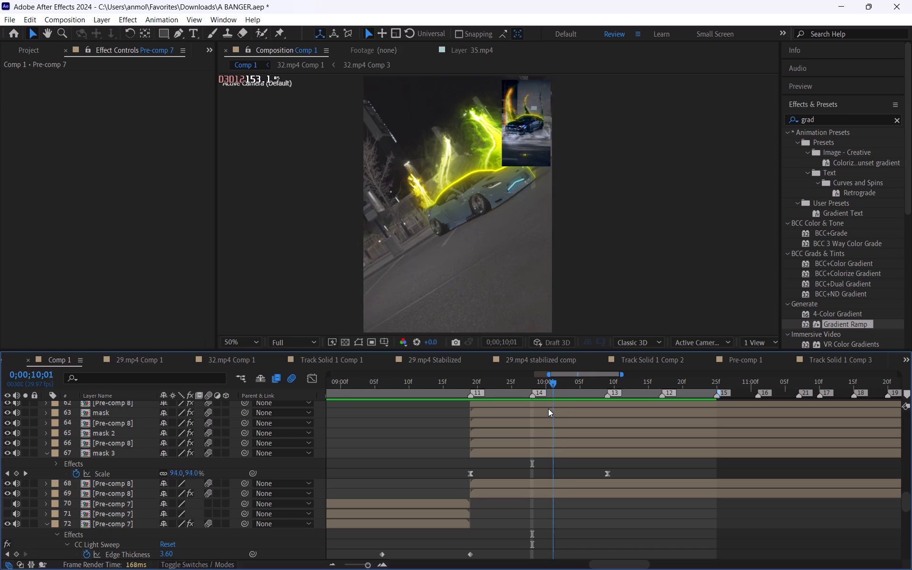
drag(548, 408, 584, 423)
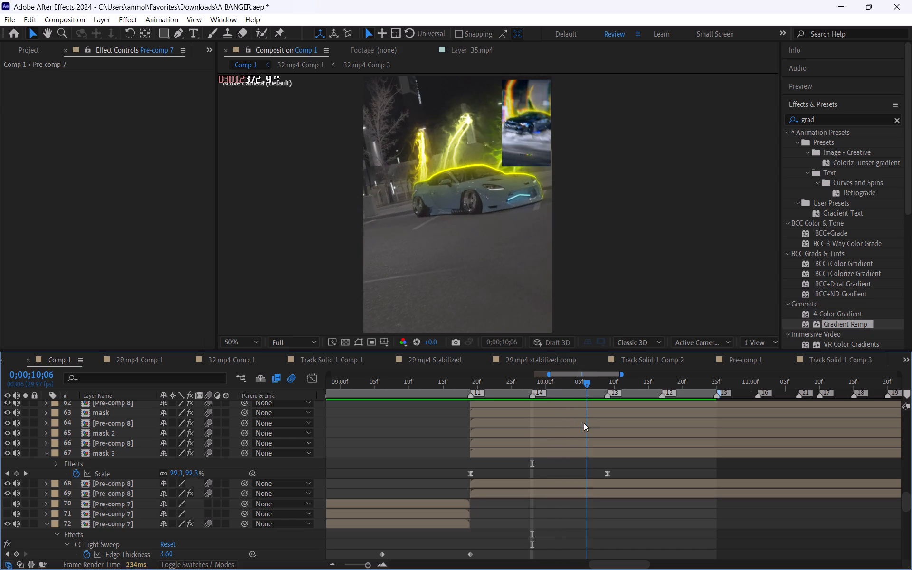
drag(584, 423, 566, 431)
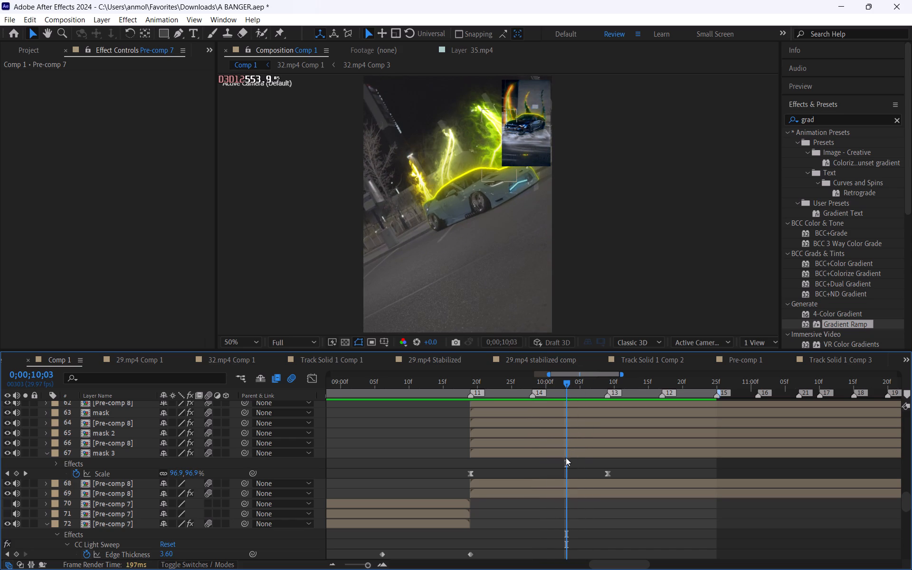
Pre-compose layers 60 to 69, the Pre-comp 8 and mask layers, moving all attributes into the new composition.
scroll(565, 462, up, 1)
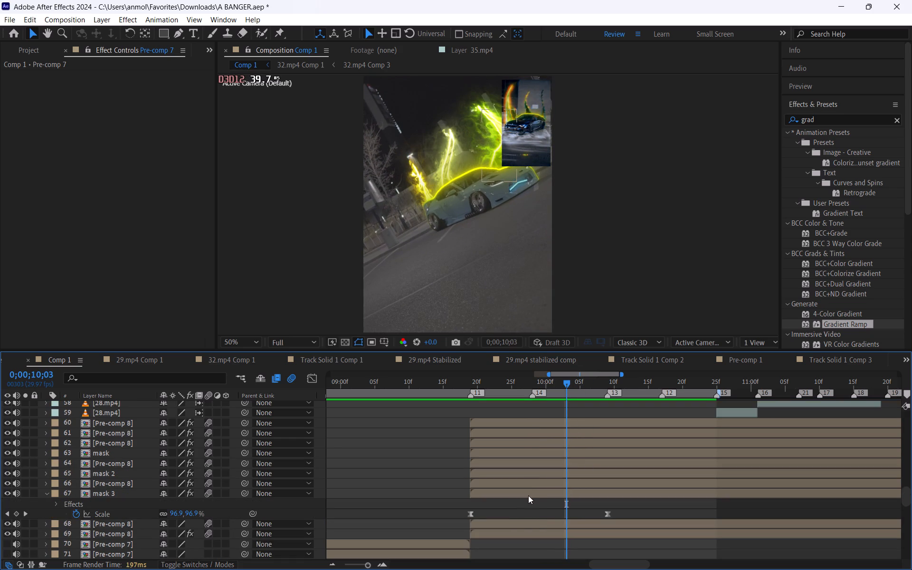
click(529, 493)
key(u)
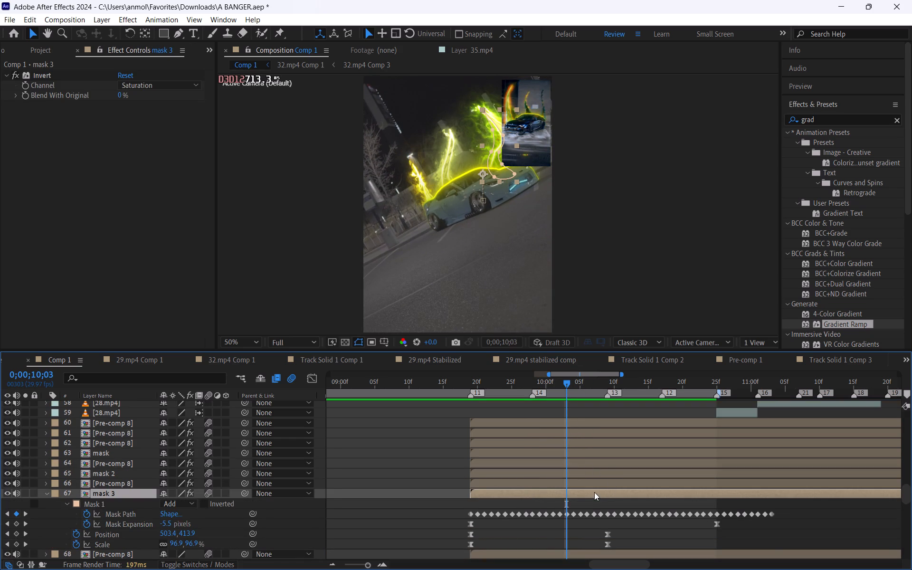
key(u)
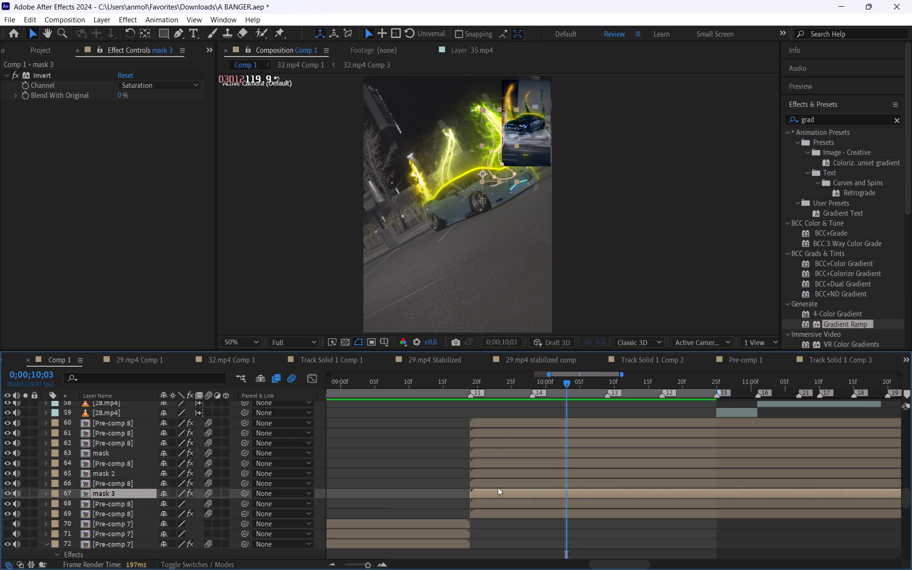
drag(74, 513, 84, 512)
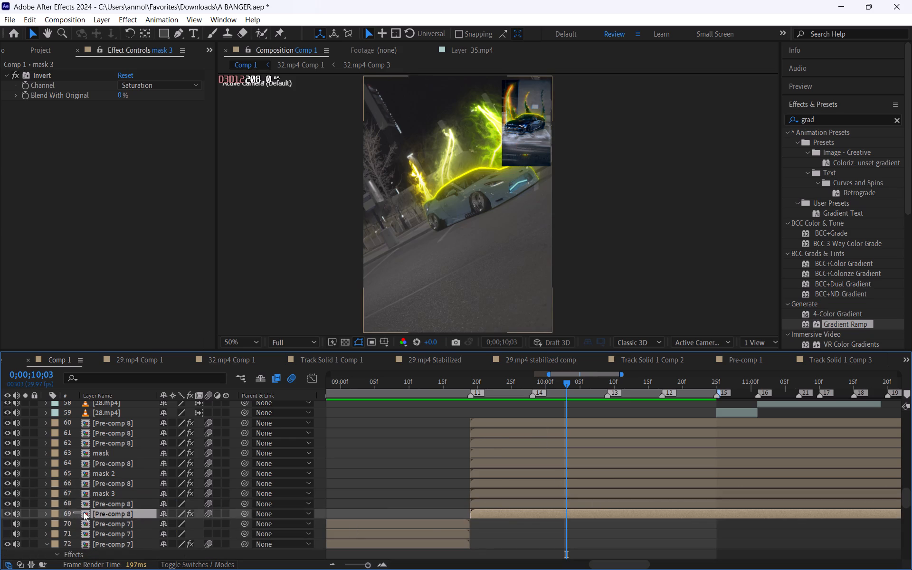
drag(84, 512, 123, 425)
right_click(123, 425)
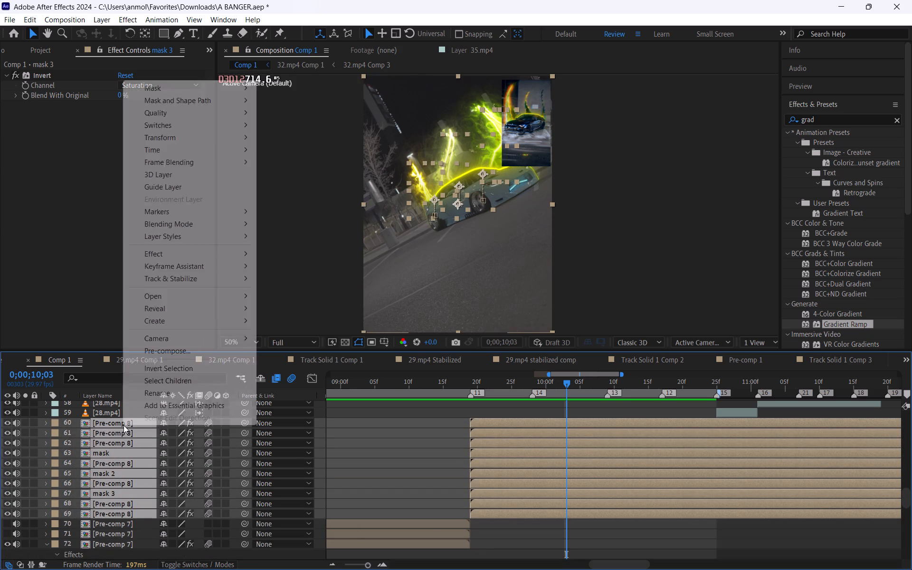
click(165, 351)
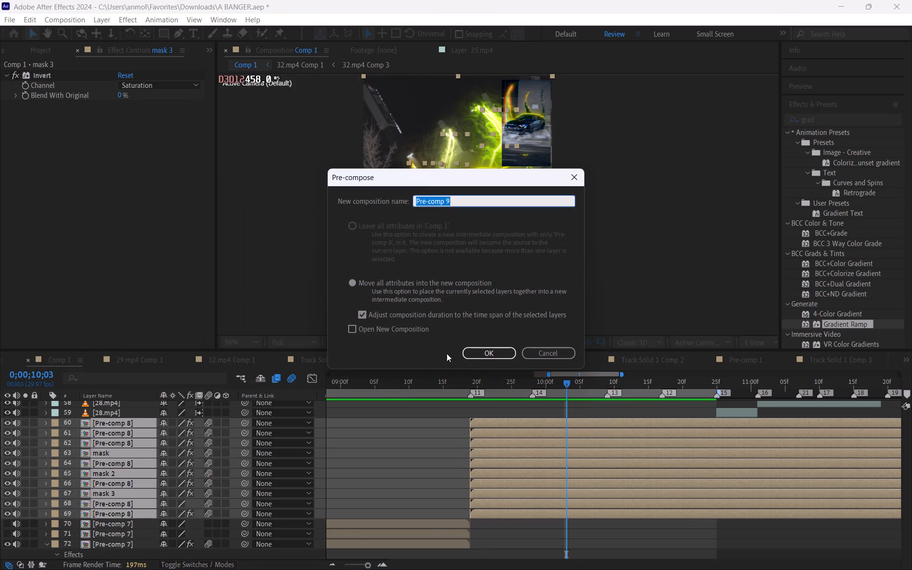
click(469, 355)
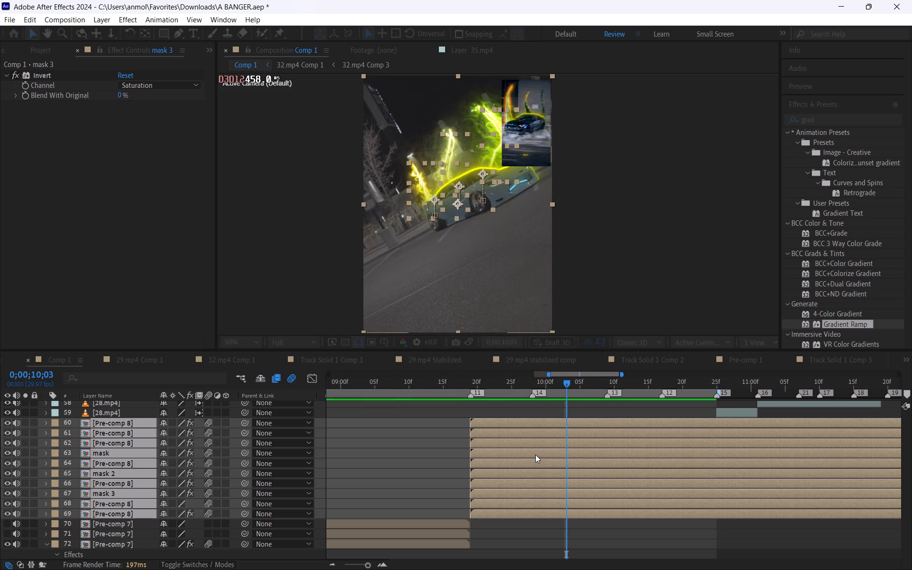
click(540, 443)
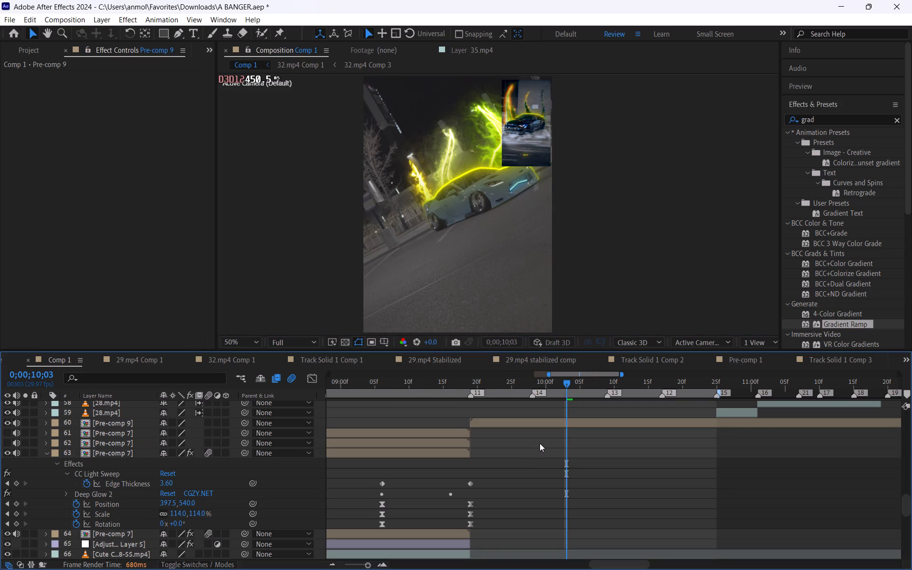
Save the project.
key(ctrl+s)
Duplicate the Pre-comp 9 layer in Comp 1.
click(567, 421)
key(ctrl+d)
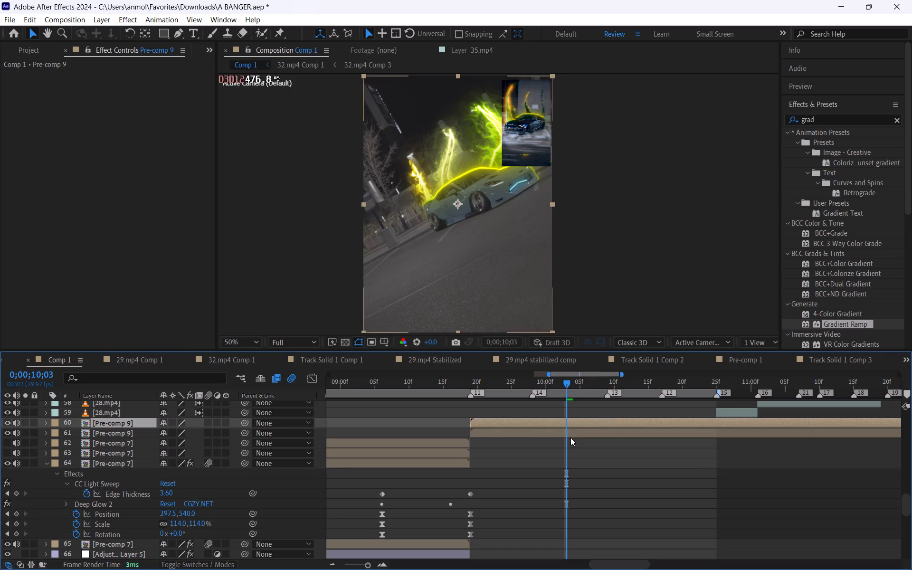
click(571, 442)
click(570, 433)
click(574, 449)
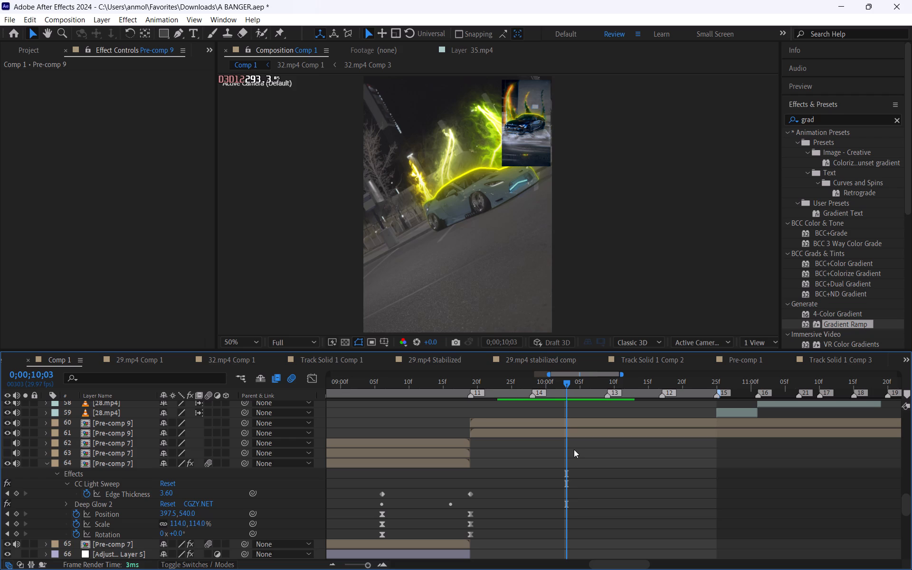
Undo the Pre-comp 9 duplication and the pre-composing of layers 60 to 69, and clear the layer selection.
key(ctrl+z)
key(ctrl+z)
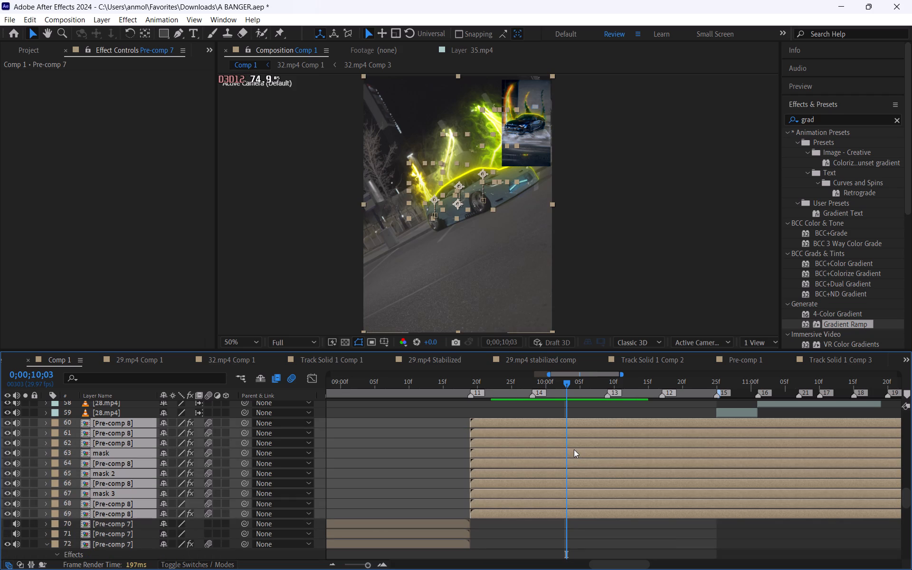
click(623, 518)
click(625, 519)
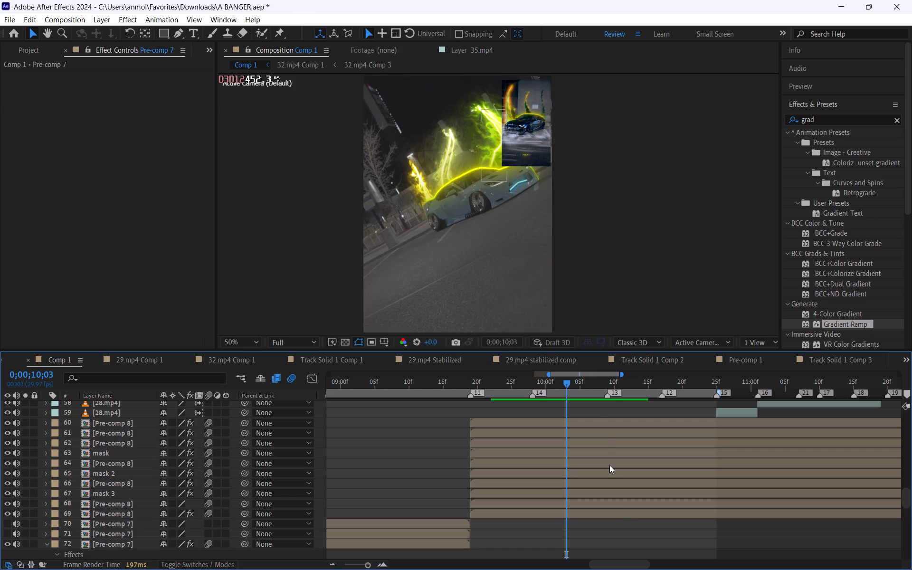
Examine the effect settings of the Pre-comp 8 layers 60 and 69, including CC Light Sweep and Deep Glow 2.
click(491, 420)
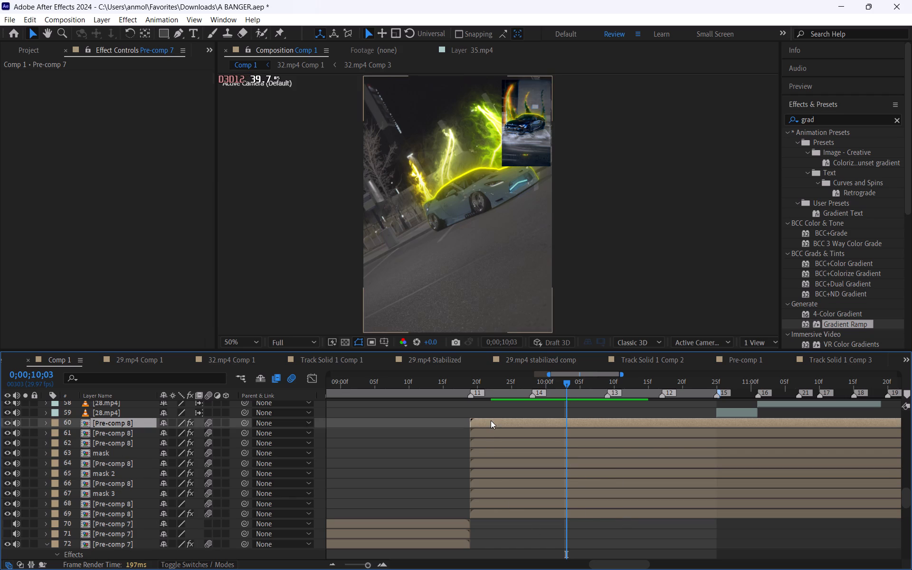
scroll(114, 237, down, 6)
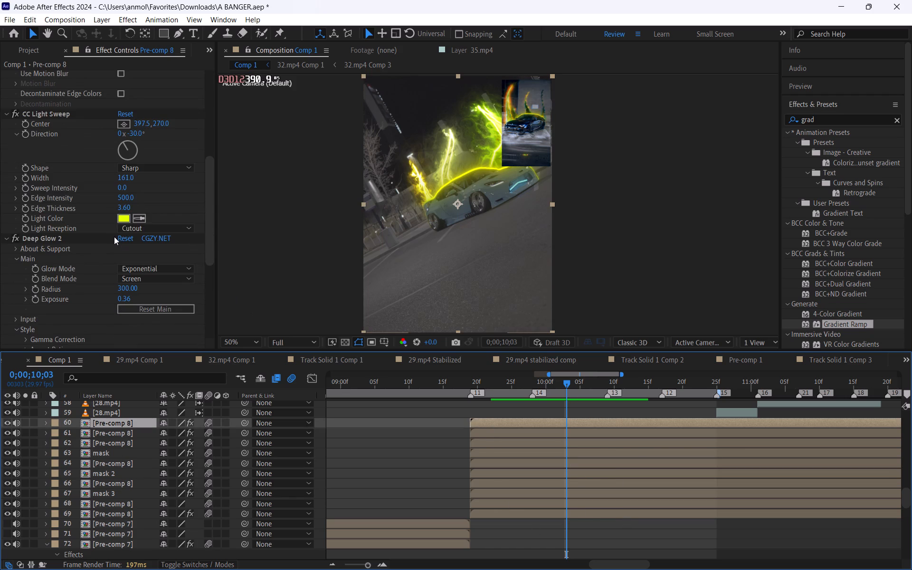
scroll(93, 216, down, 7)
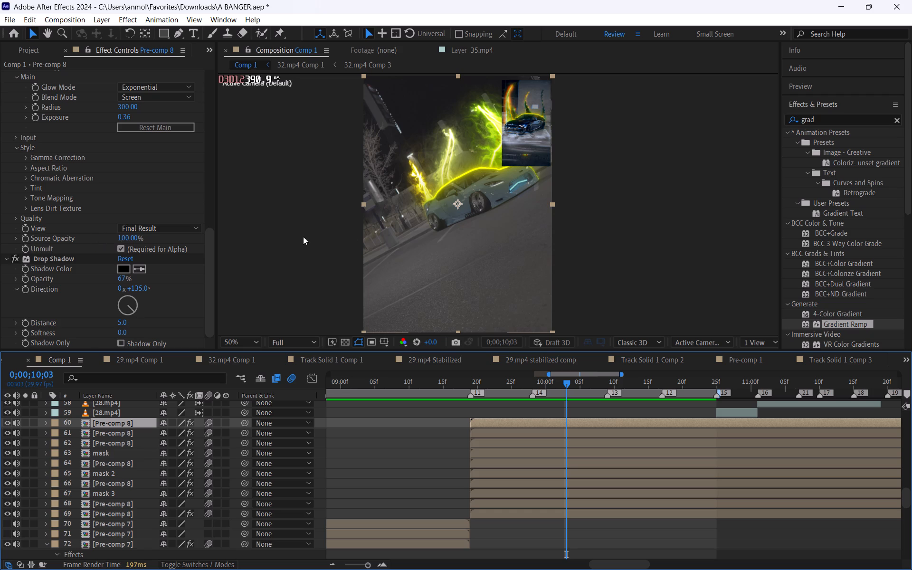
click(570, 513)
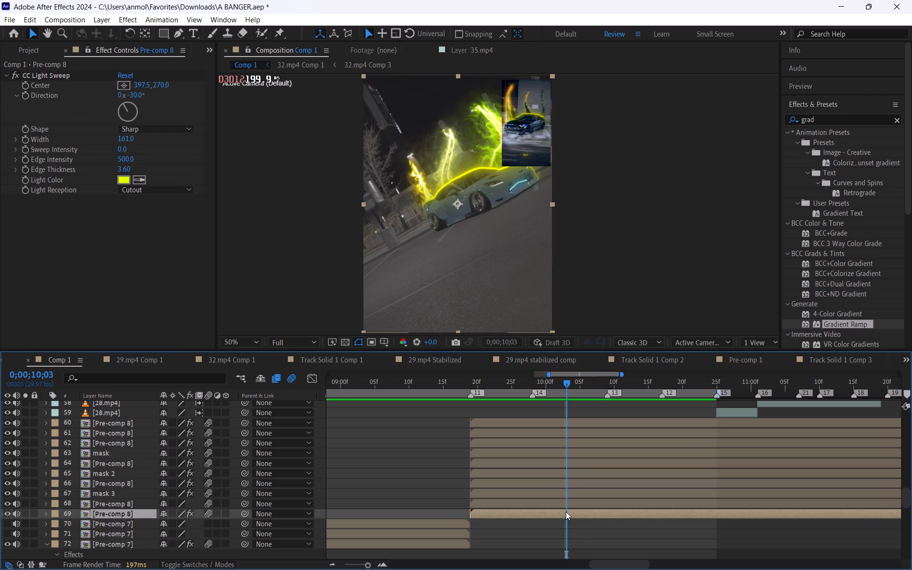
click(454, 465)
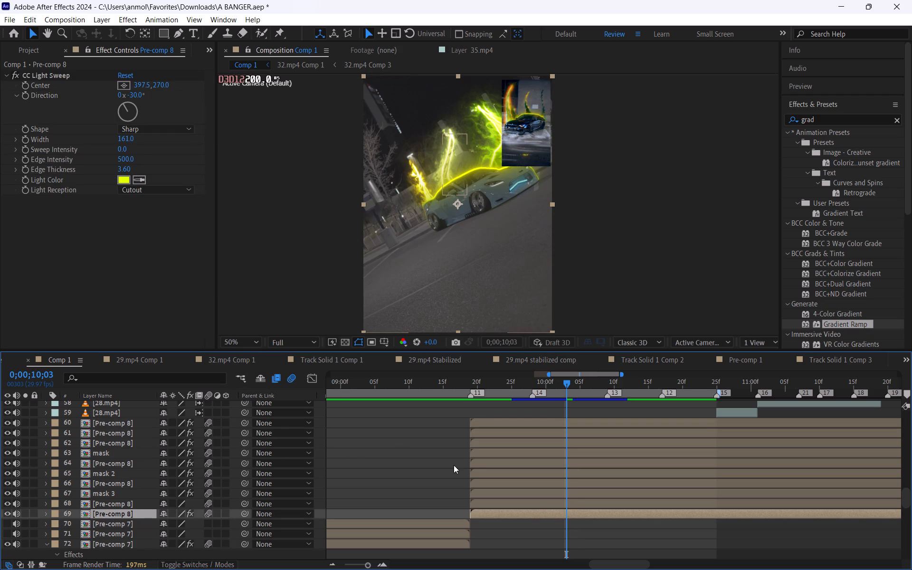
click(481, 418)
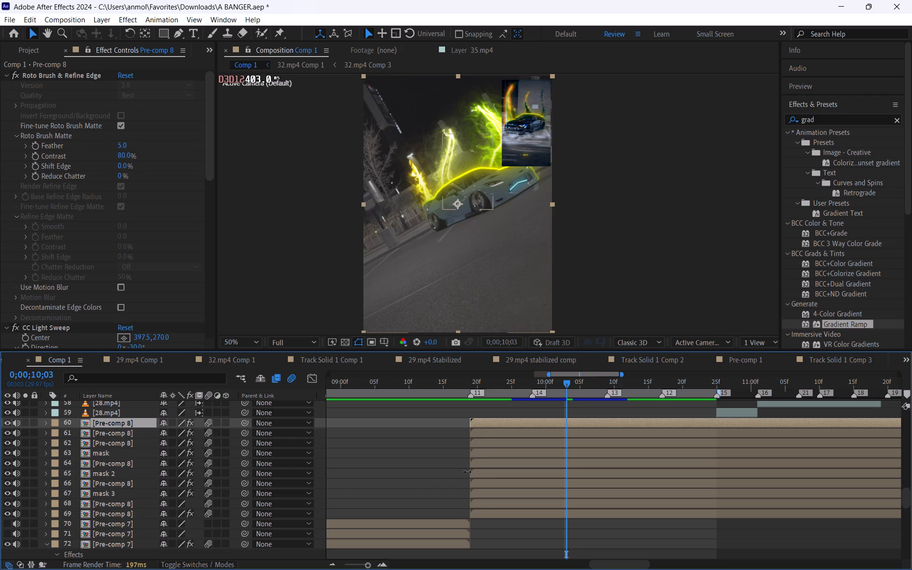
Toggle the visibility of layers 60 to 68 at 0;00;10;03 to find the layer carrying the plain car footage.
drag(8, 502, 10, 440)
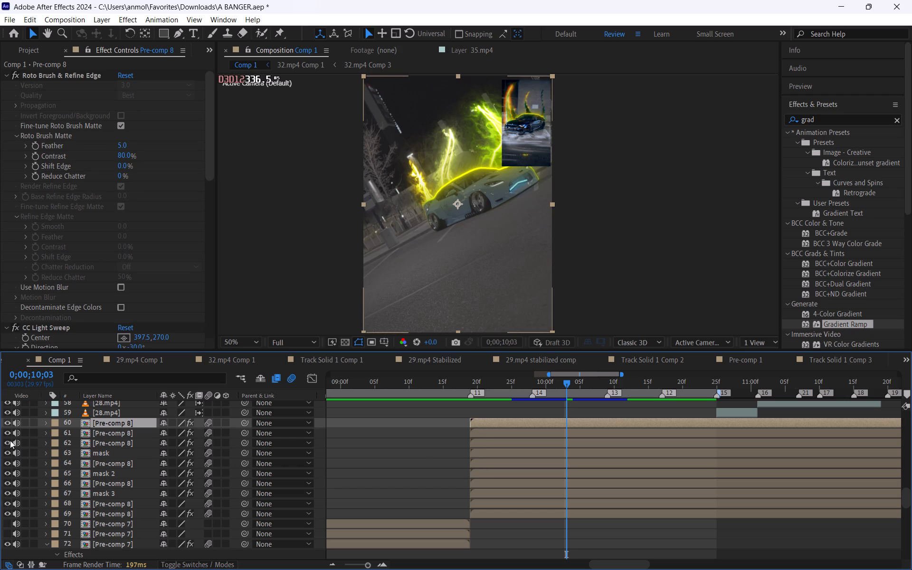
drag(10, 440, 7, 419)
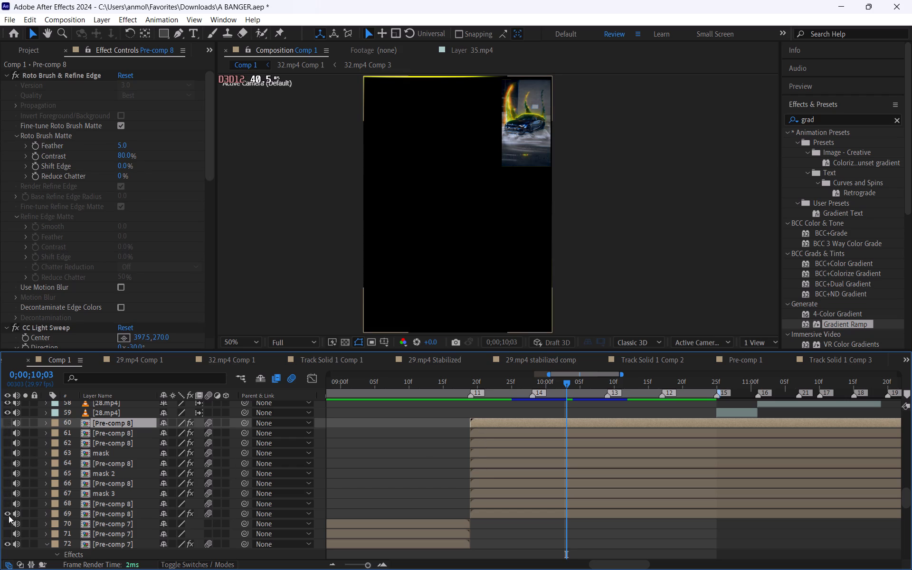
drag(7, 503, 7, 429)
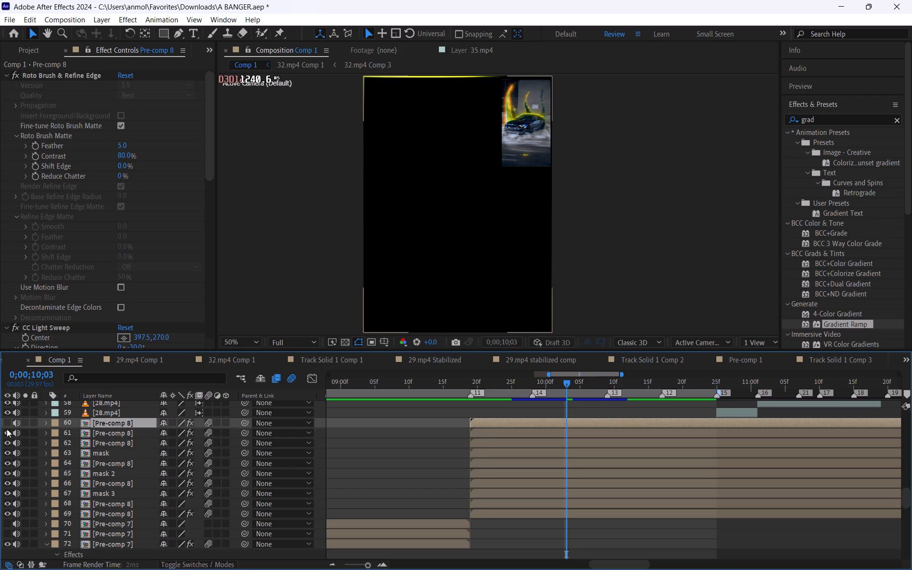
click(7, 428)
click(7, 427)
click(6, 506)
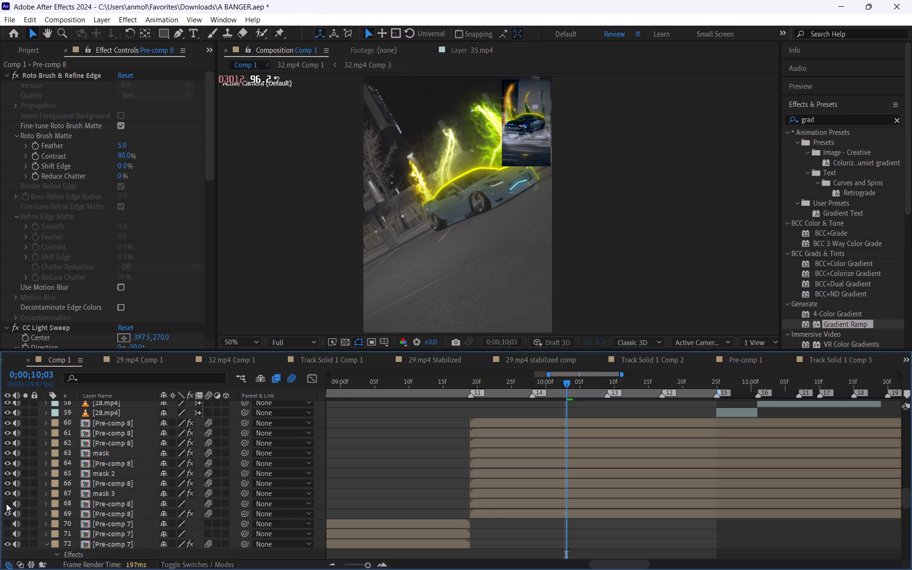
click(8, 501)
click(8, 502)
click(8, 502)
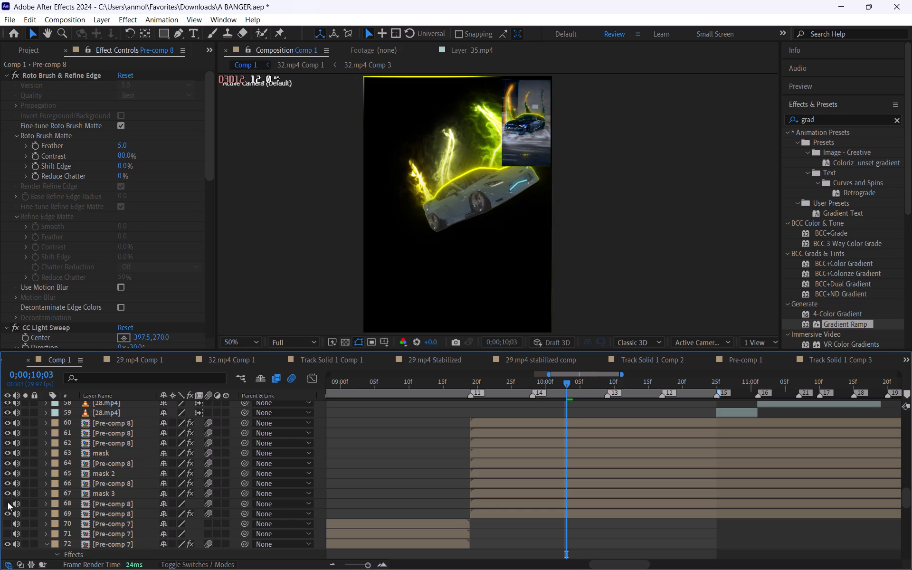
drag(7, 494, 11, 424)
Rename layer 68, the Pre-comp 8 layer without effects below mask 3, as main.
click(508, 502)
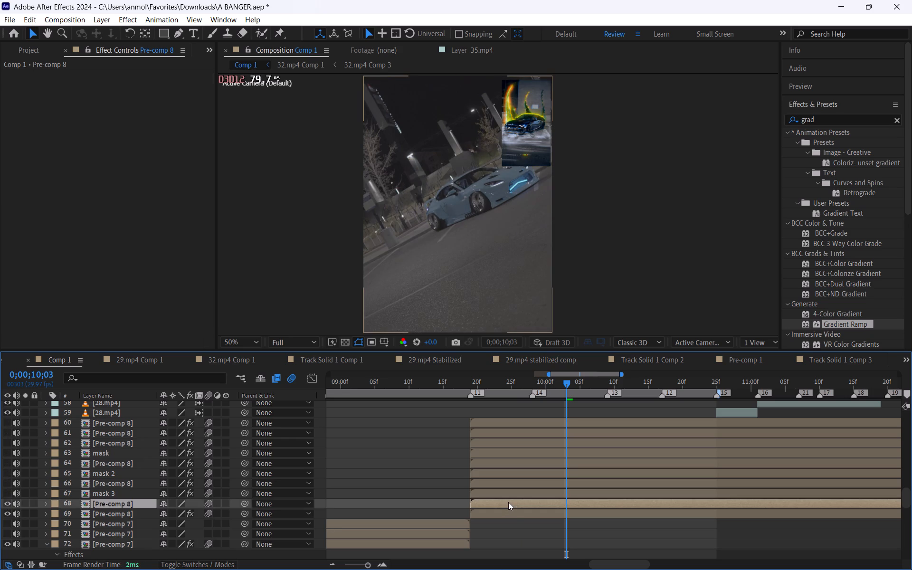
right_click(148, 503)
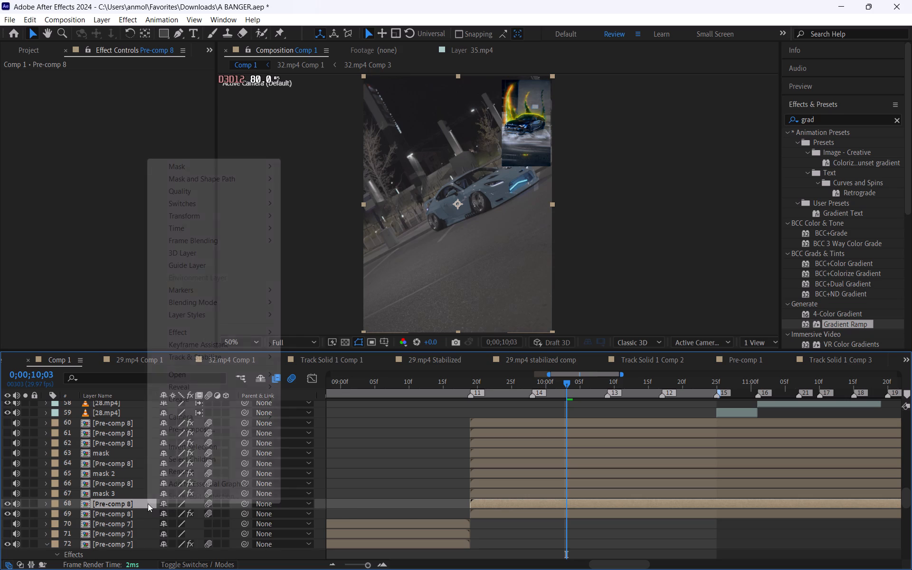
click(178, 470)
text(main)
key(Return)
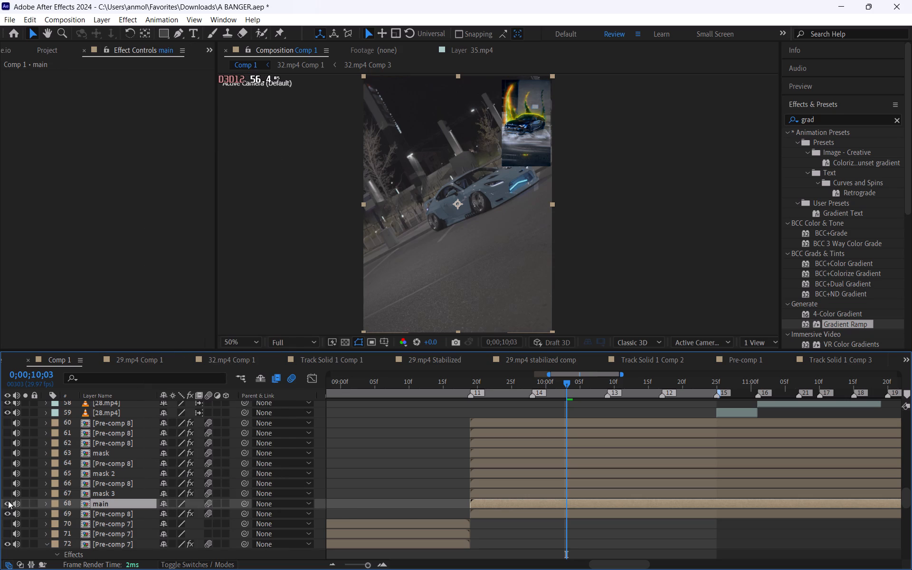
Compare the car shot with effect layers 60 to 67 shown and hidden, scrubbing between about 0;00;09;29 and 0;00;10;10, leaving them shown.
drag(4, 495, 1, 420)
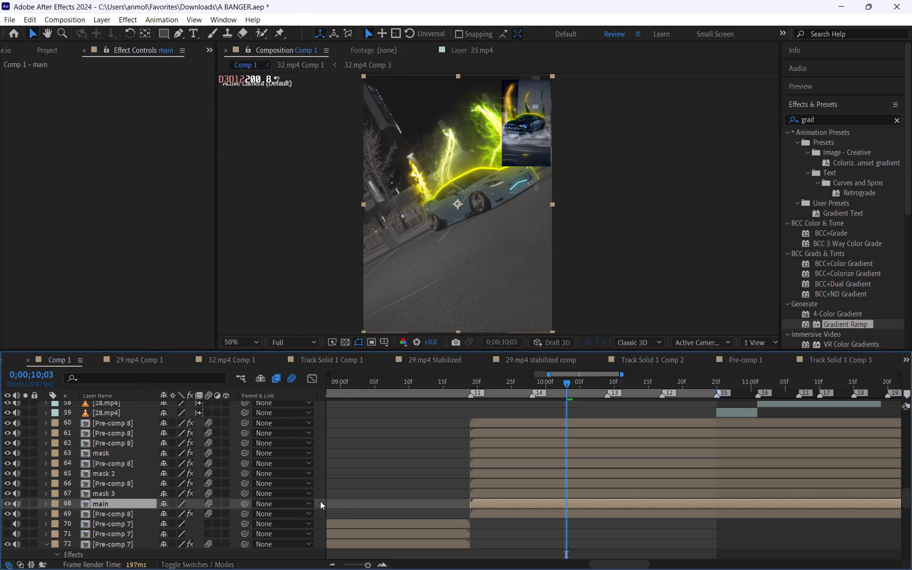
click(350, 493)
click(471, 503)
drag(8, 493, 6, 436)
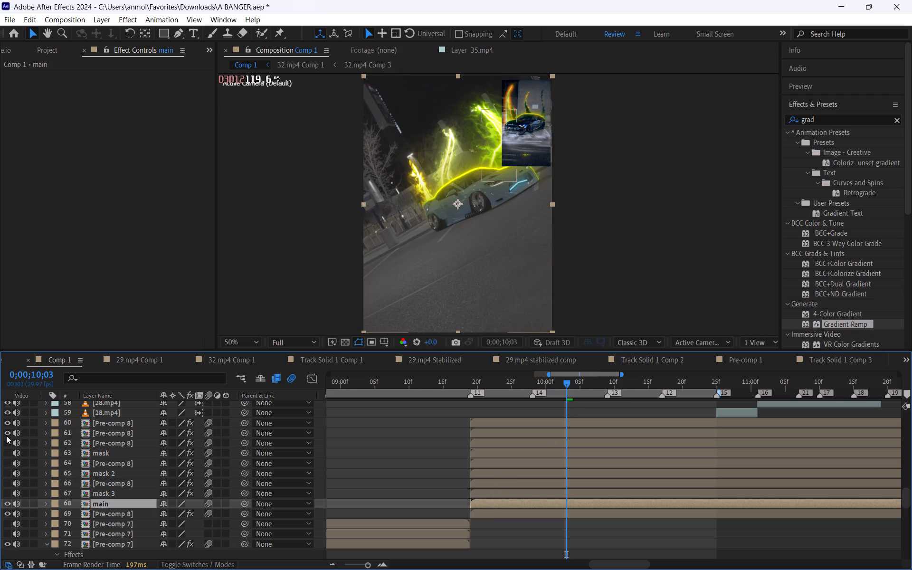
drag(6, 436, 7, 425)
drag(562, 378, 580, 379)
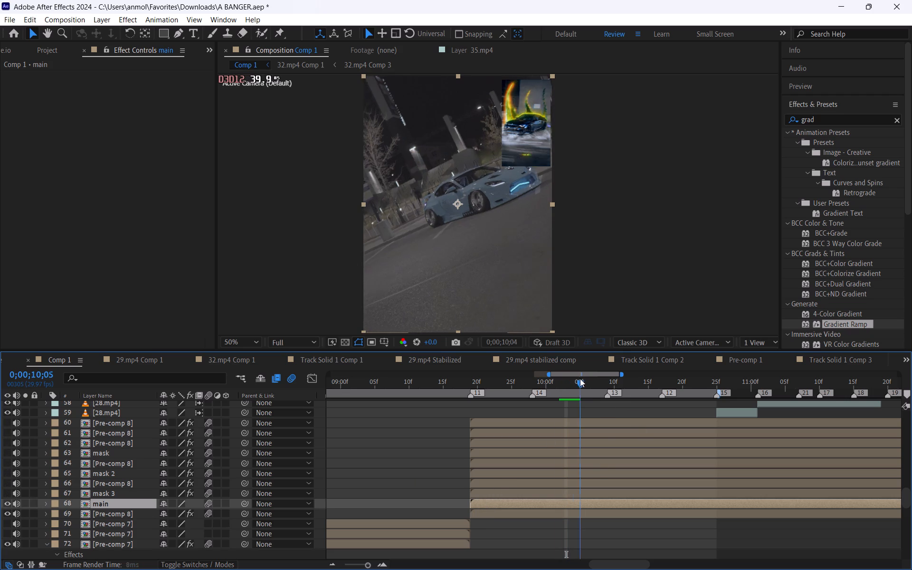
drag(580, 379, 611, 390)
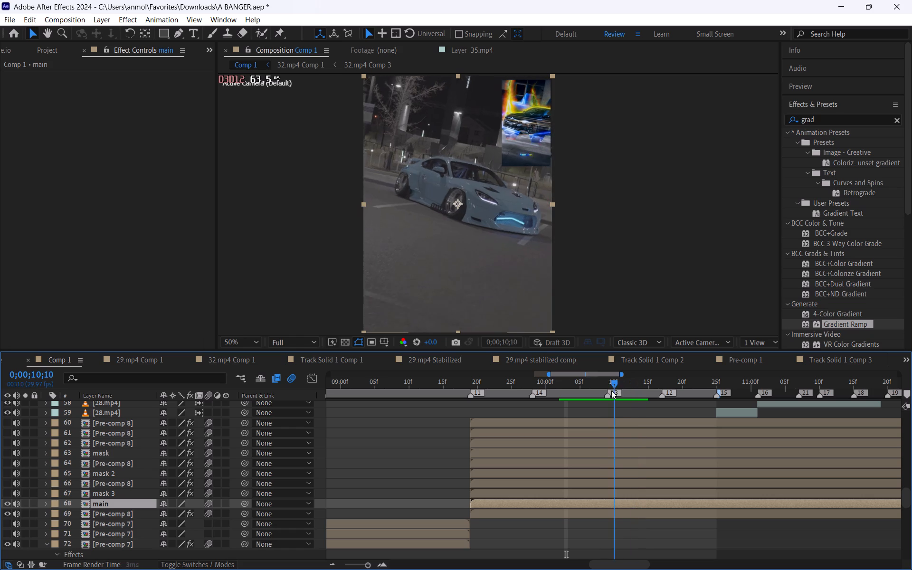
drag(611, 390, 550, 397)
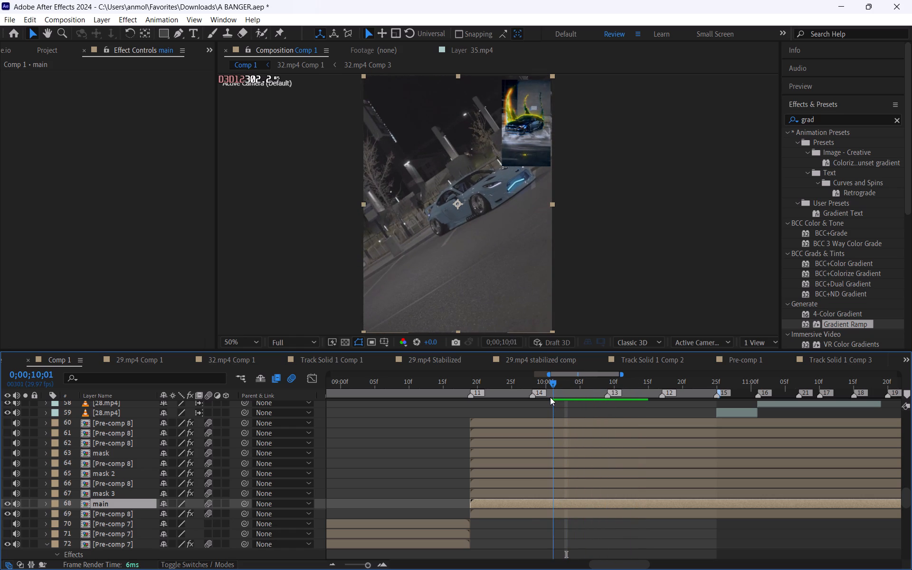
drag(550, 397, 535, 401)
key(ctrl+z)
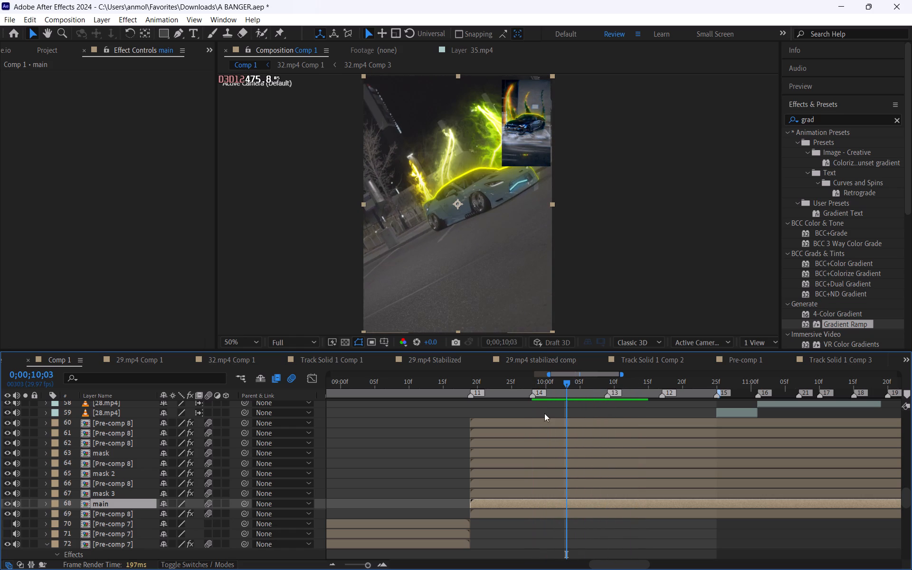
click(548, 413)
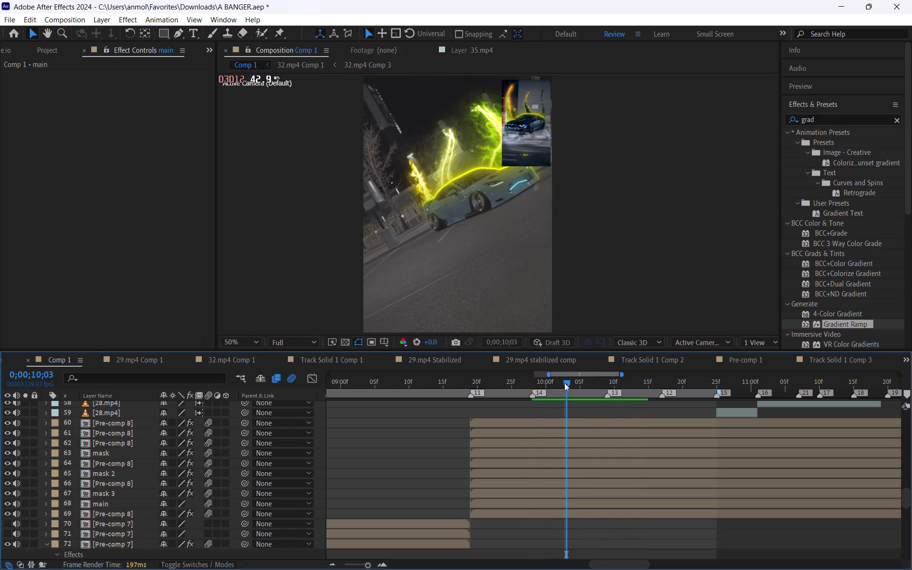
drag(564, 383, 533, 385)
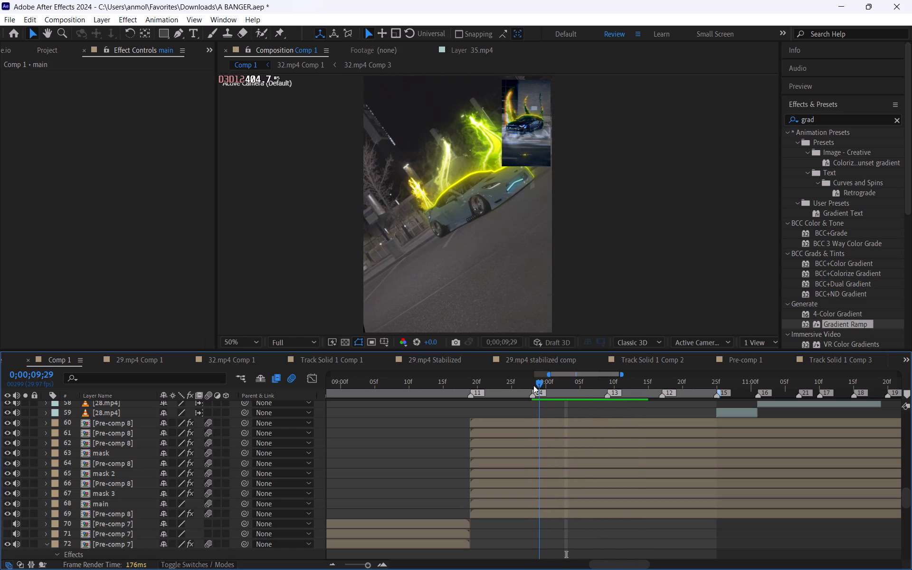
drag(533, 385, 568, 414)
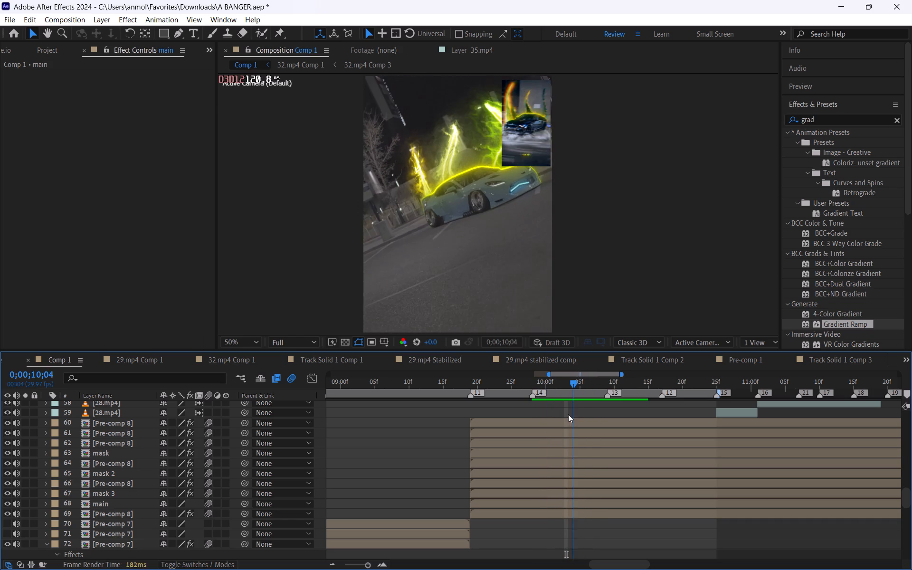
drag(568, 414, 565, 415)
Duplicate the main layer.
click(572, 504)
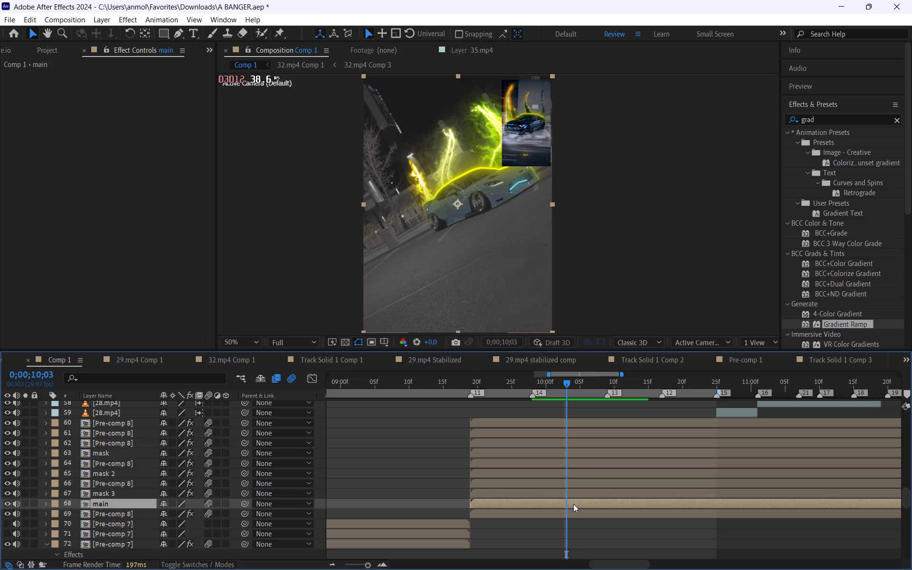
key(ctrl+d)
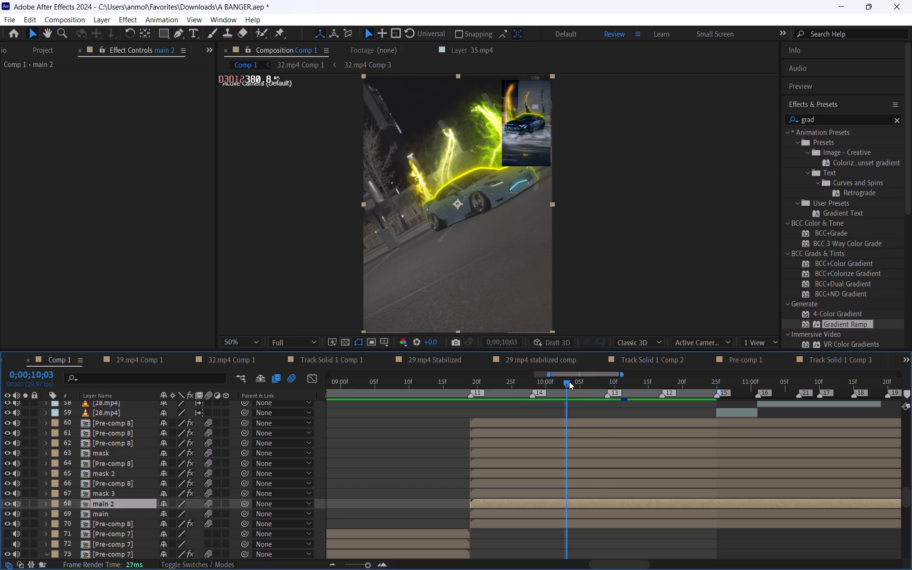
Examine the car transition between 0;00;10;03 and 0;00;10;09, returning to 0;00;10;03.
drag(569, 384, 590, 398)
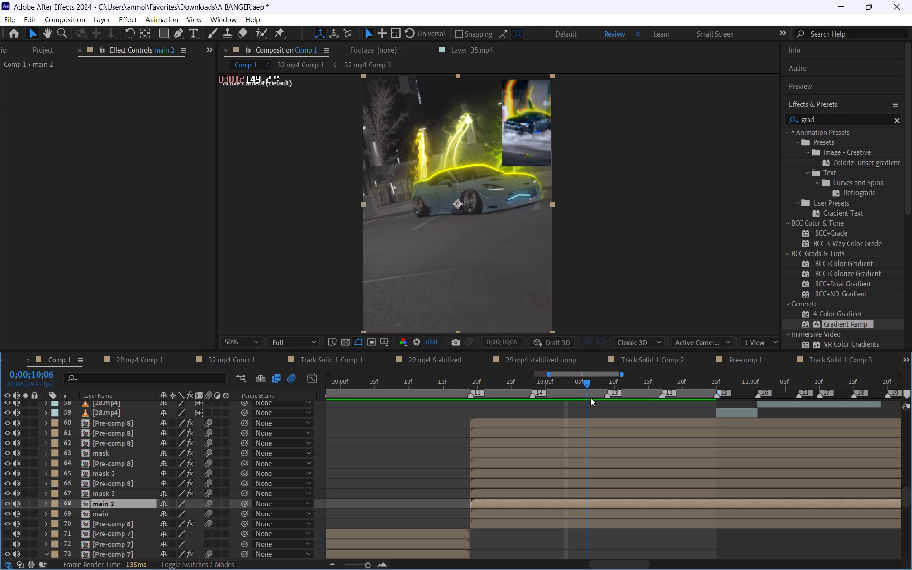
drag(590, 398, 608, 404)
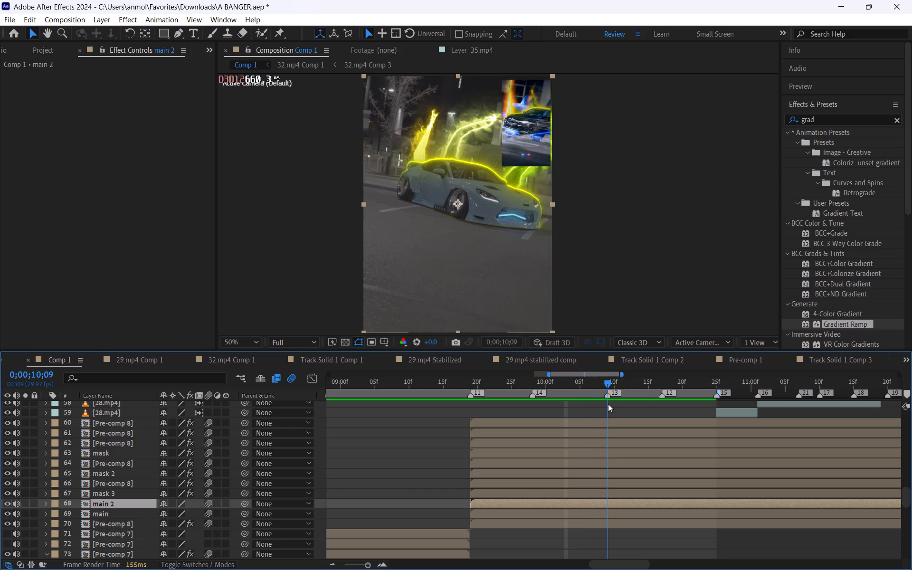
drag(608, 404, 610, 404)
drag(610, 404, 603, 408)
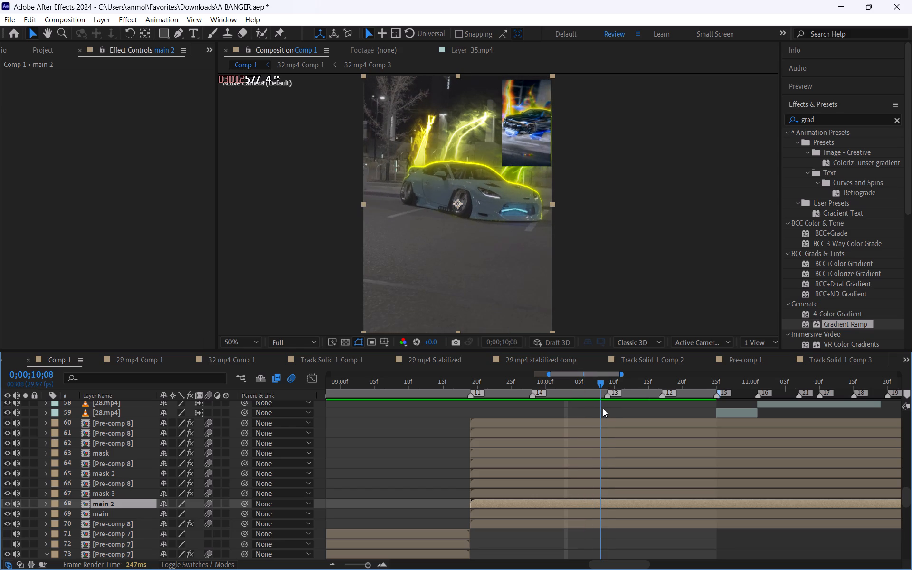
drag(603, 408, 566, 414)
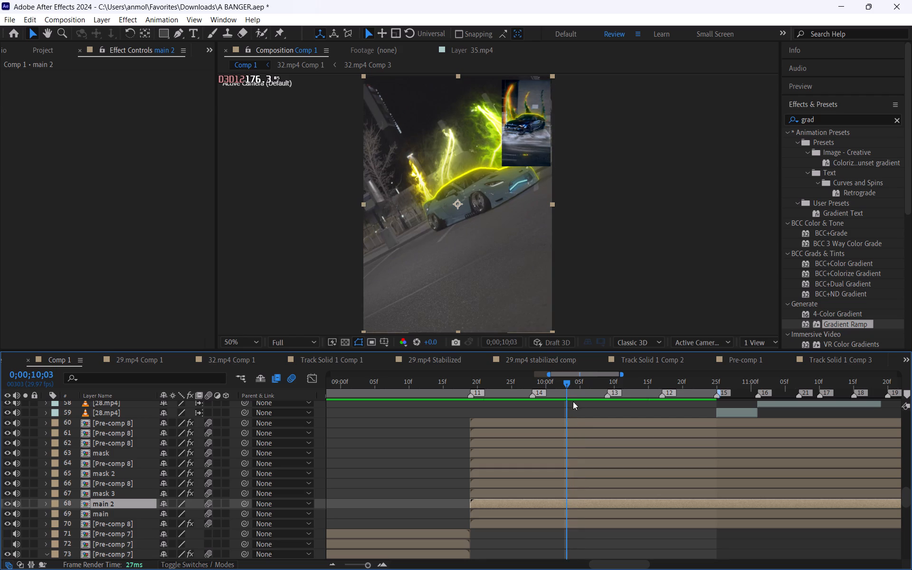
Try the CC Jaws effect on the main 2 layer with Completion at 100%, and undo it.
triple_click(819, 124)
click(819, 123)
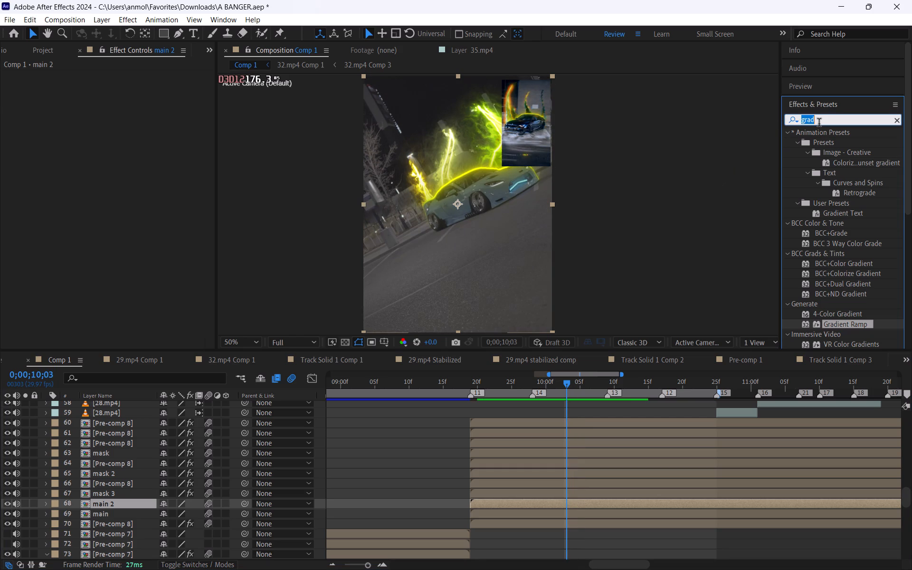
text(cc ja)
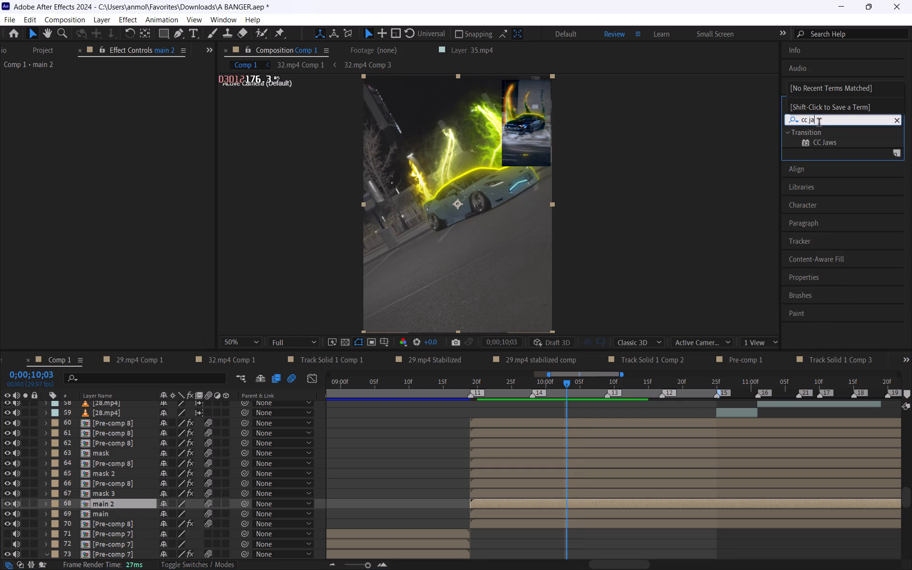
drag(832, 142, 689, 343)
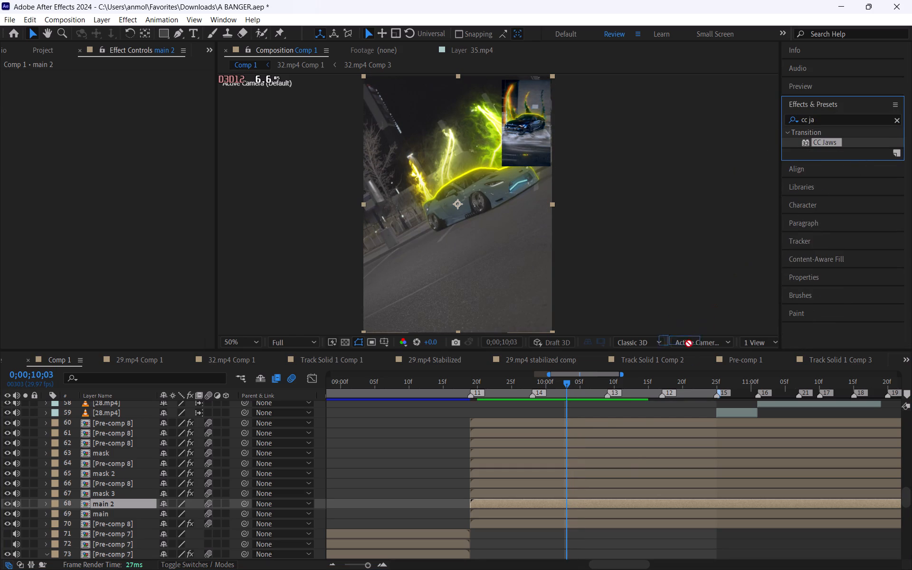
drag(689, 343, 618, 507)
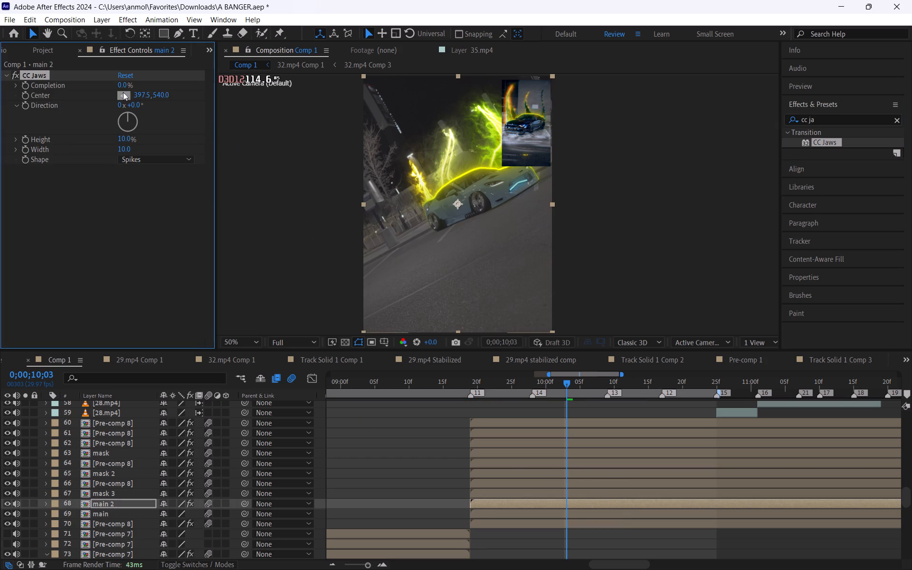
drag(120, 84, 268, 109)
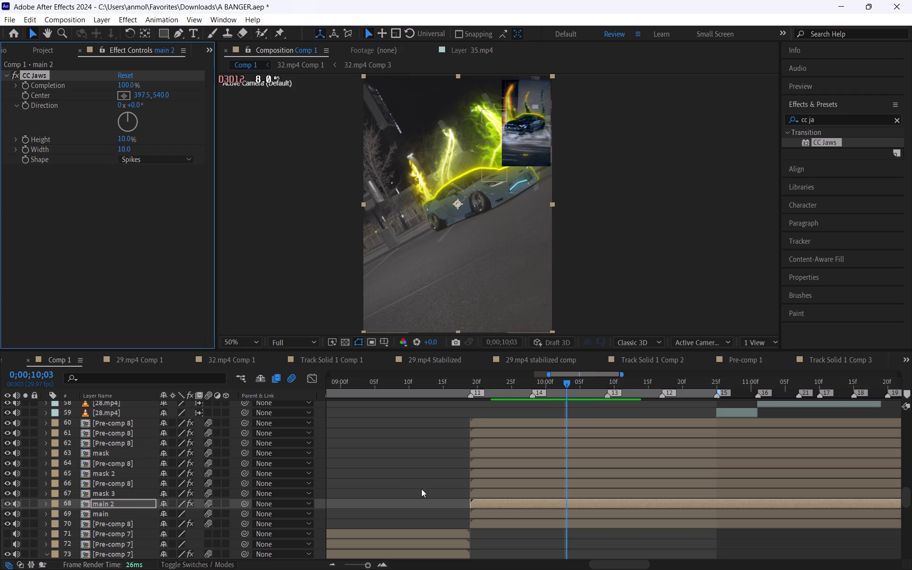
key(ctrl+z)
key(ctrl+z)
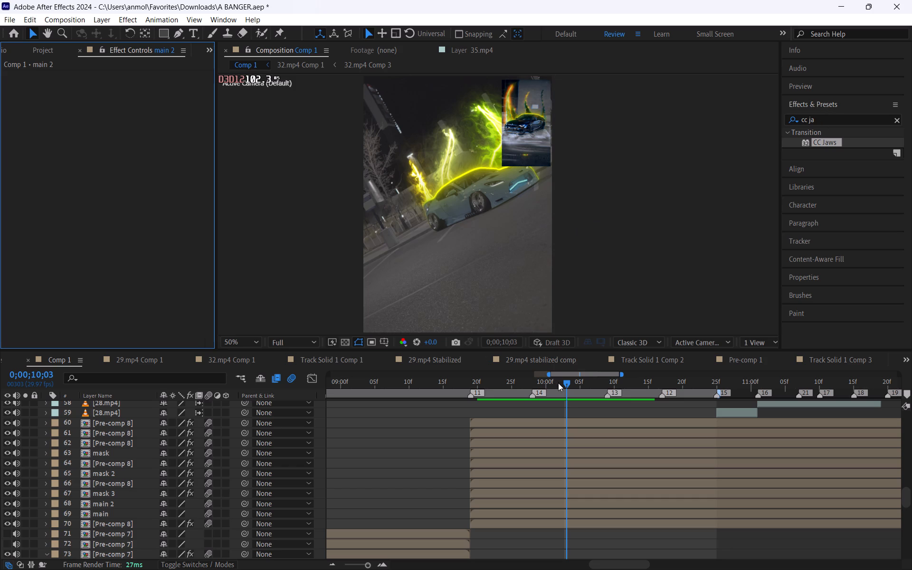
Review the car's motion and glow between 0;00;10;03 and 0;00;10;10, returning to 0;00;10;03.
drag(563, 384, 588, 382)
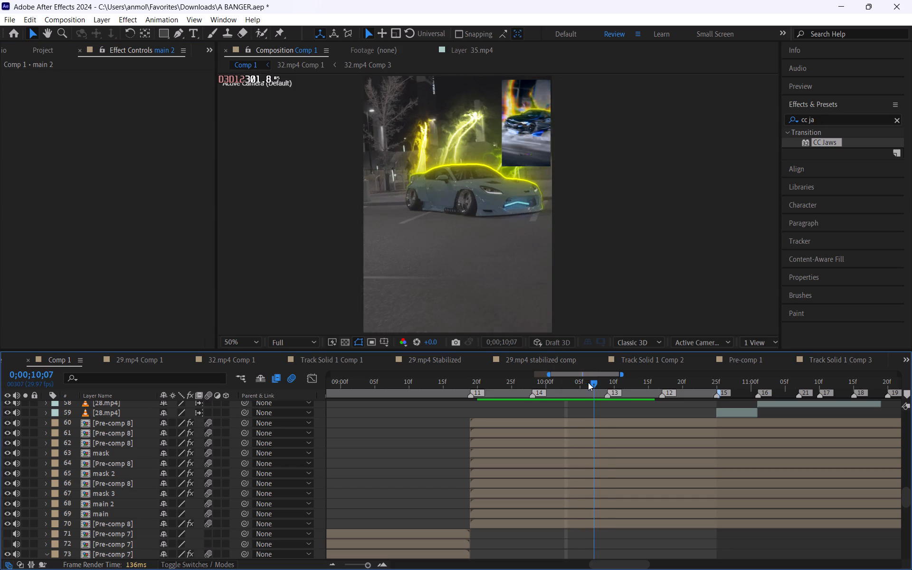
drag(588, 382, 587, 399)
drag(587, 399, 611, 401)
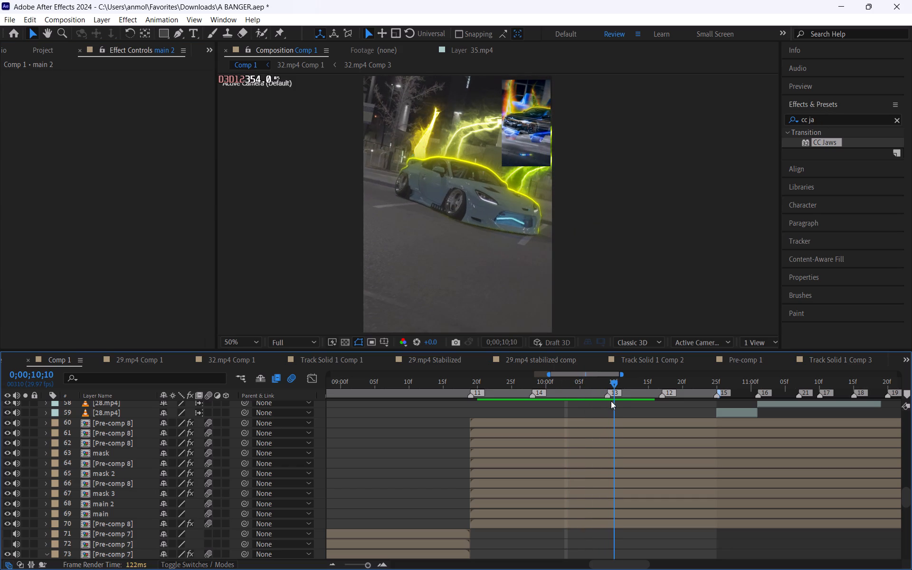
drag(611, 401, 569, 419)
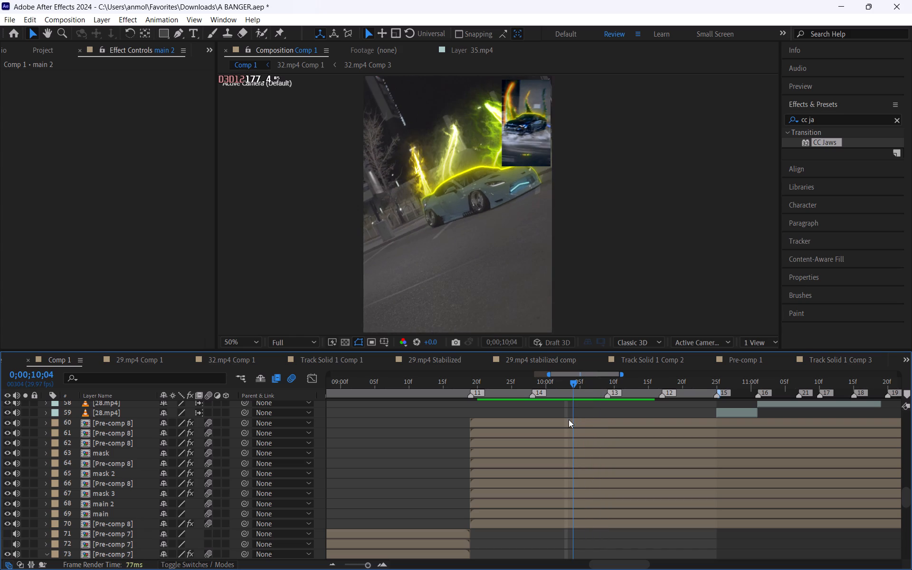
drag(569, 419, 597, 428)
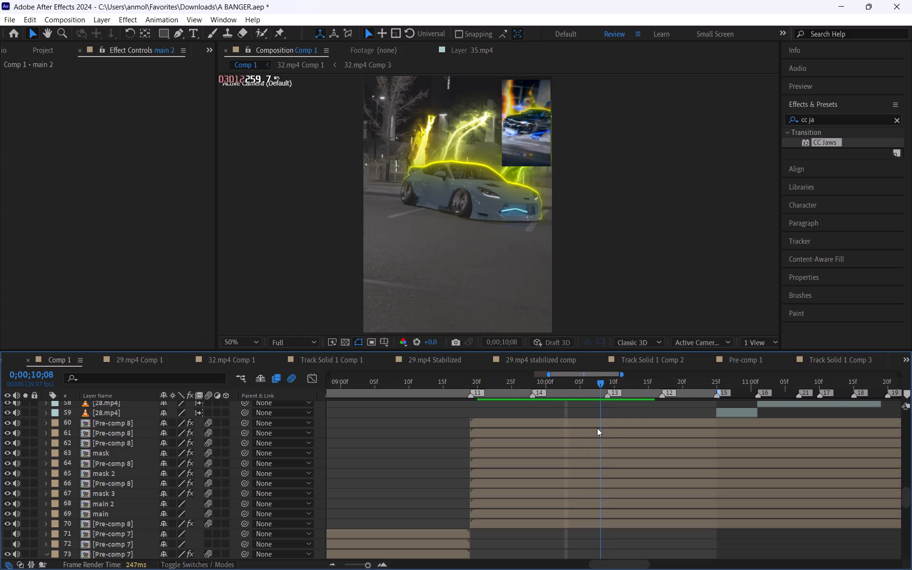
drag(597, 428, 564, 441)
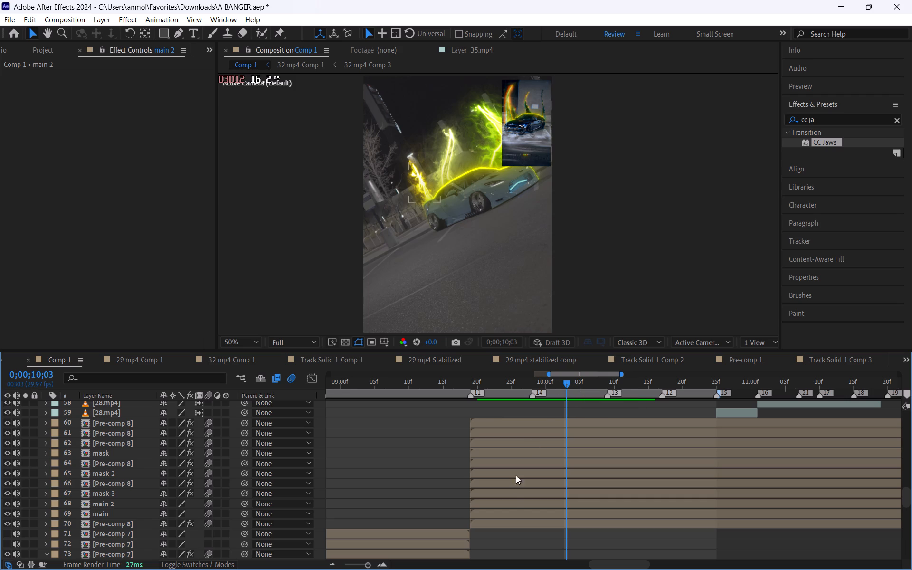
Hide the effect and mask layers 60 to 67 above main 2 to expose the plain car footage.
click(510, 495)
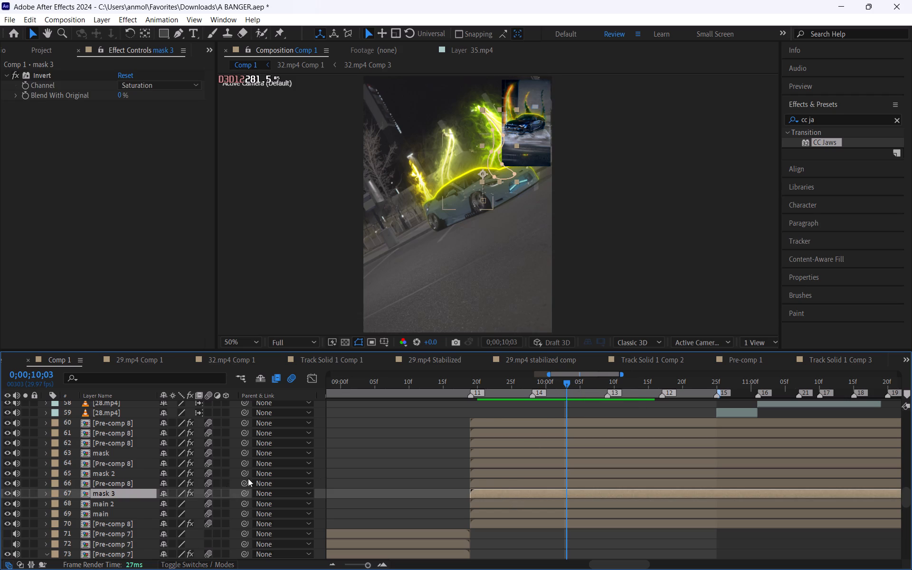
drag(9, 494, 4, 436)
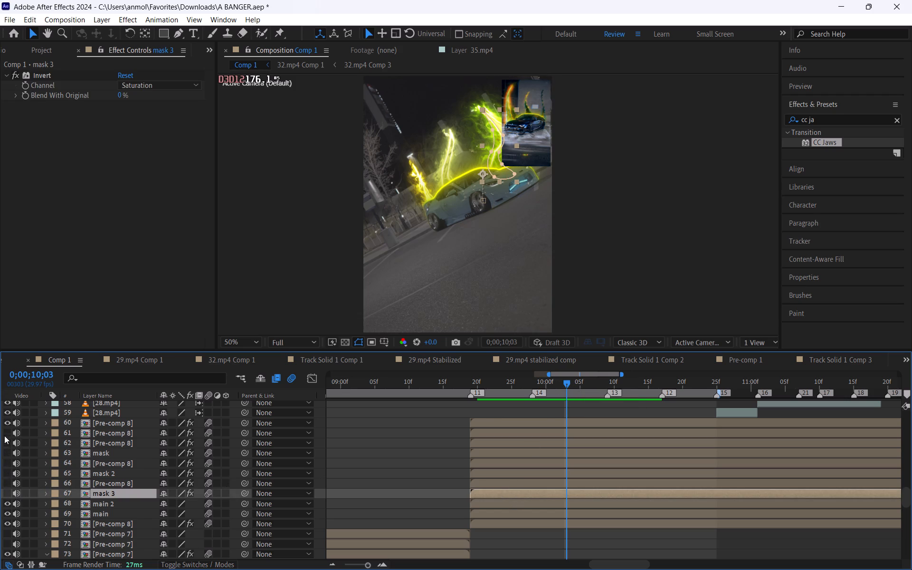
drag(4, 436, 5, 427)
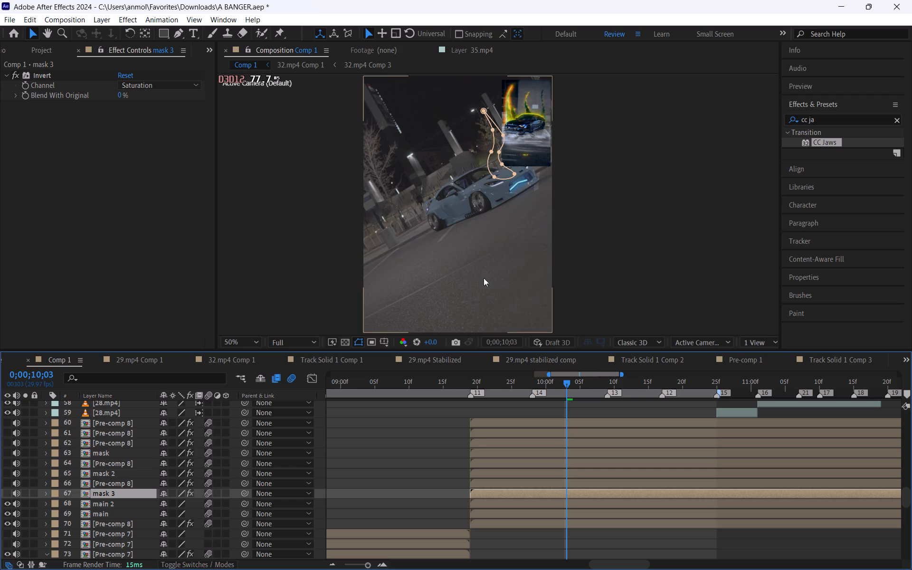
Activate the Pen tool for drawing on the plain car shot at 0;00;10;03.
click(175, 34)
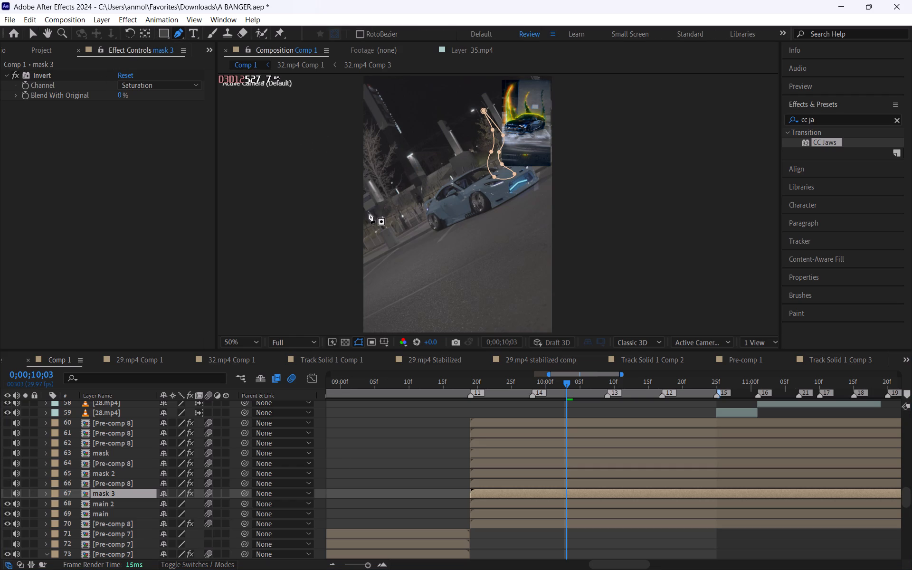
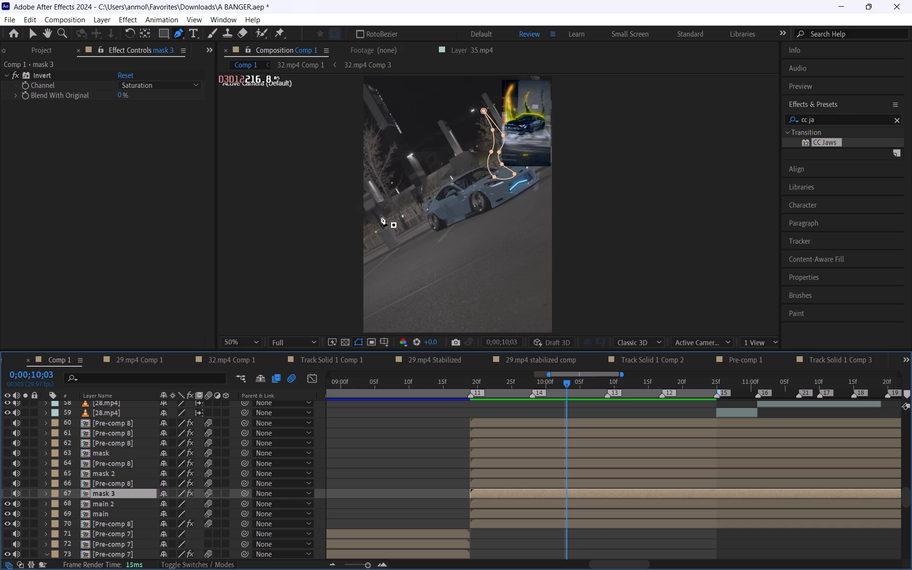
Move the current time to 0;00;10;13, checking the car's motion along the way.
drag(567, 380, 597, 394)
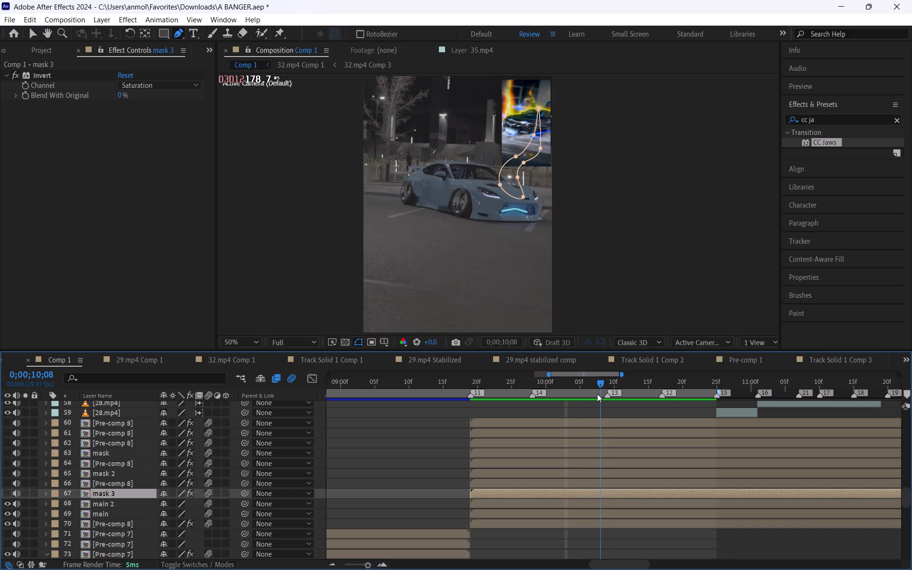
drag(597, 394, 610, 400)
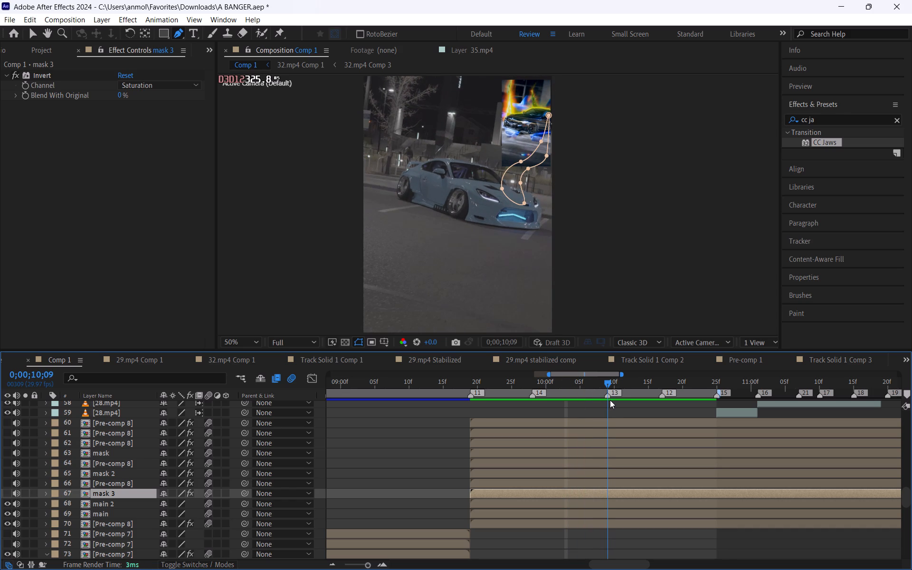
drag(610, 400, 609, 403)
drag(606, 380, 614, 389)
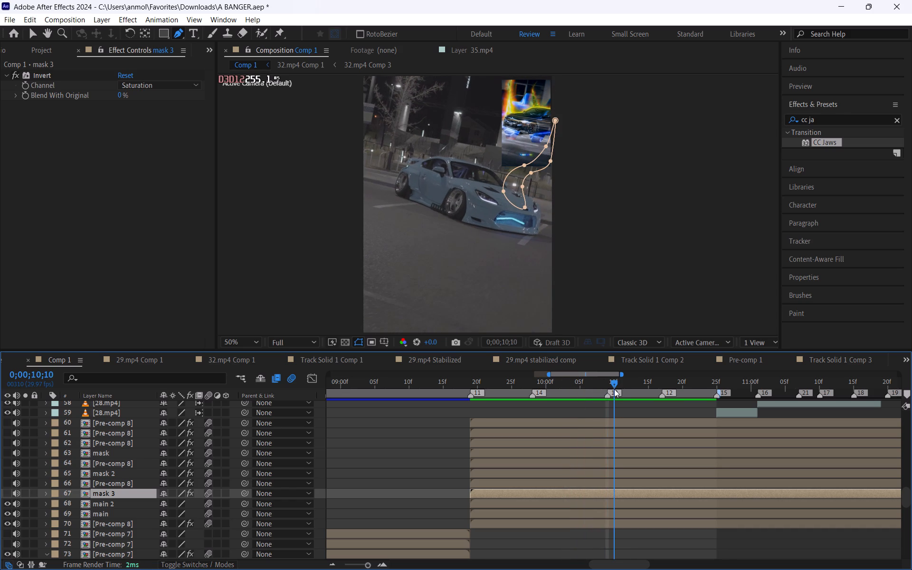
drag(614, 389, 629, 399)
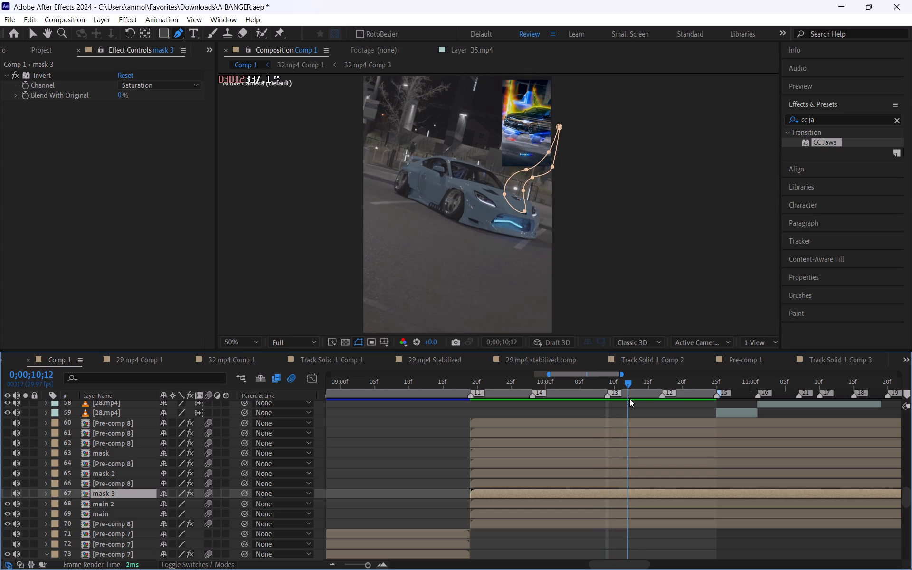
drag(629, 399, 634, 411)
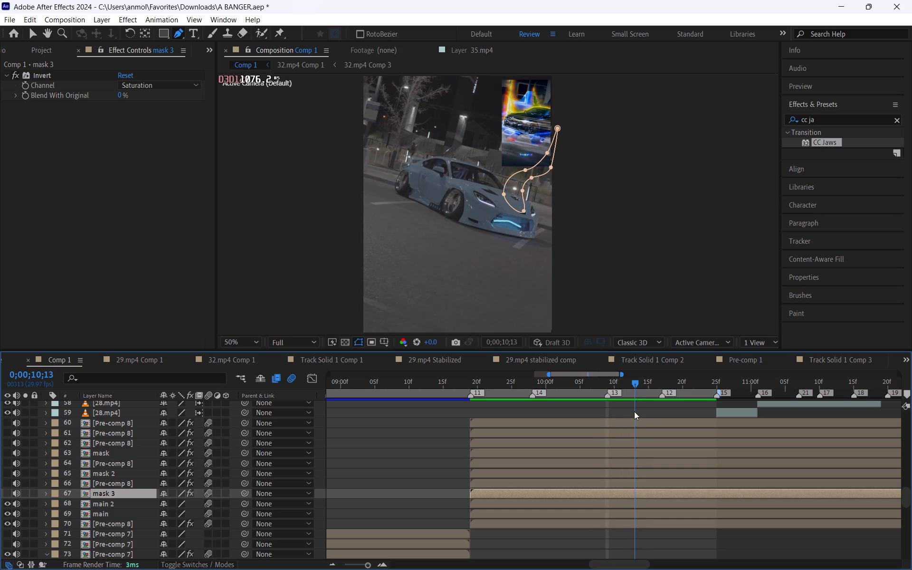
drag(634, 411, 633, 412)
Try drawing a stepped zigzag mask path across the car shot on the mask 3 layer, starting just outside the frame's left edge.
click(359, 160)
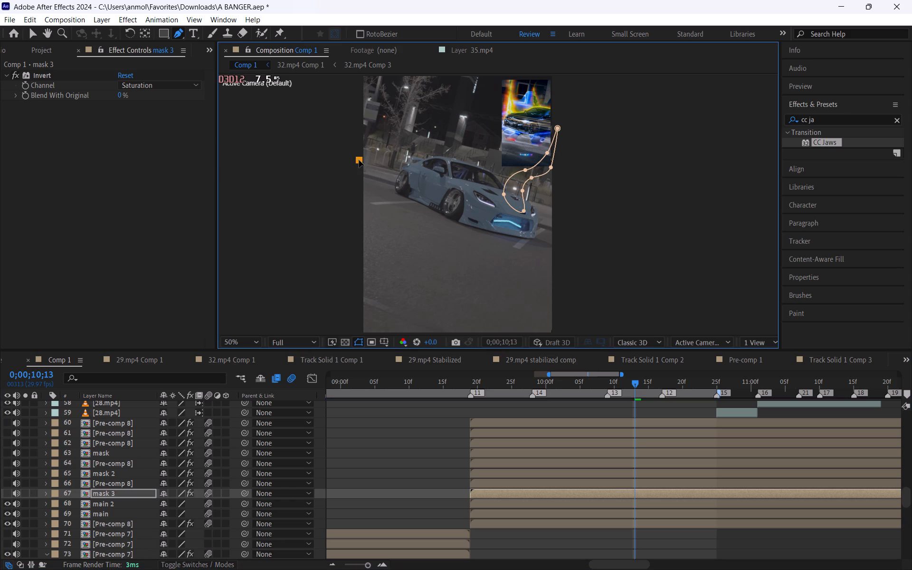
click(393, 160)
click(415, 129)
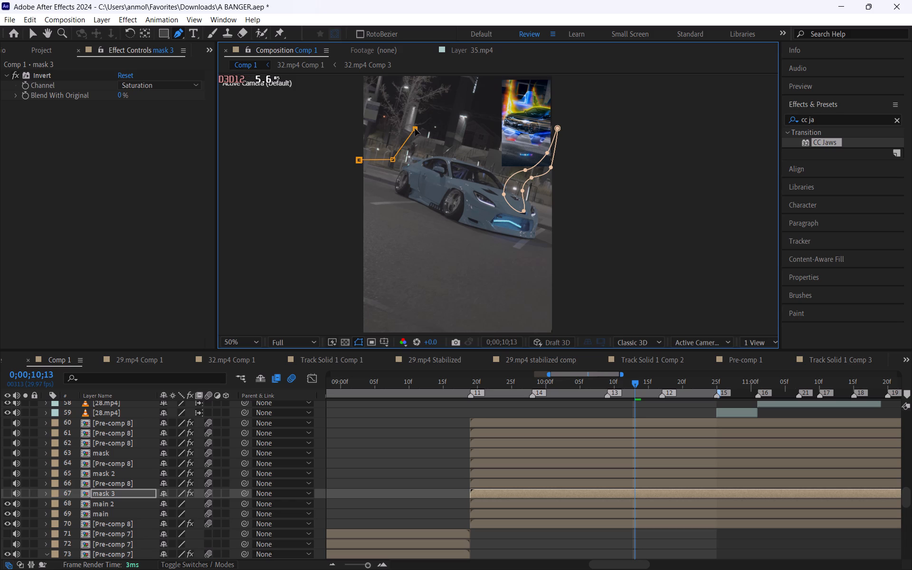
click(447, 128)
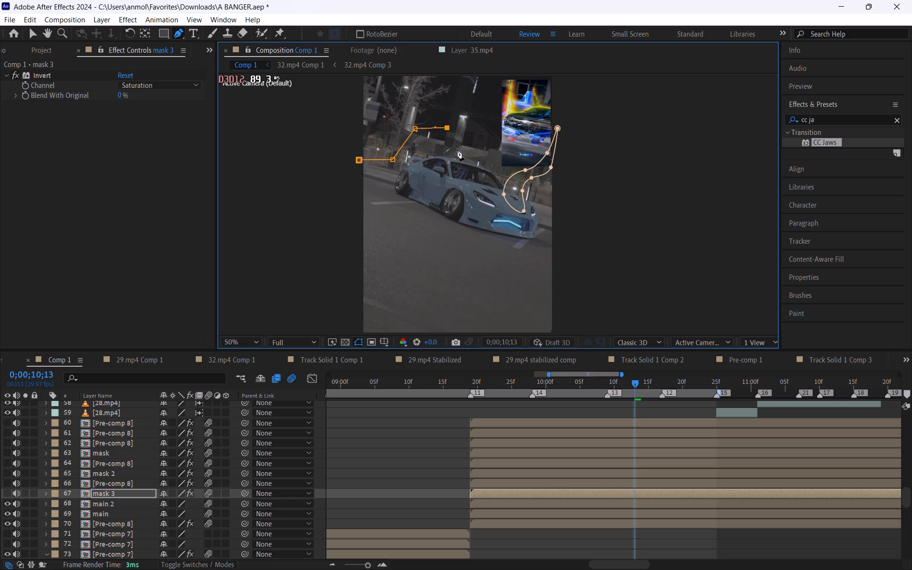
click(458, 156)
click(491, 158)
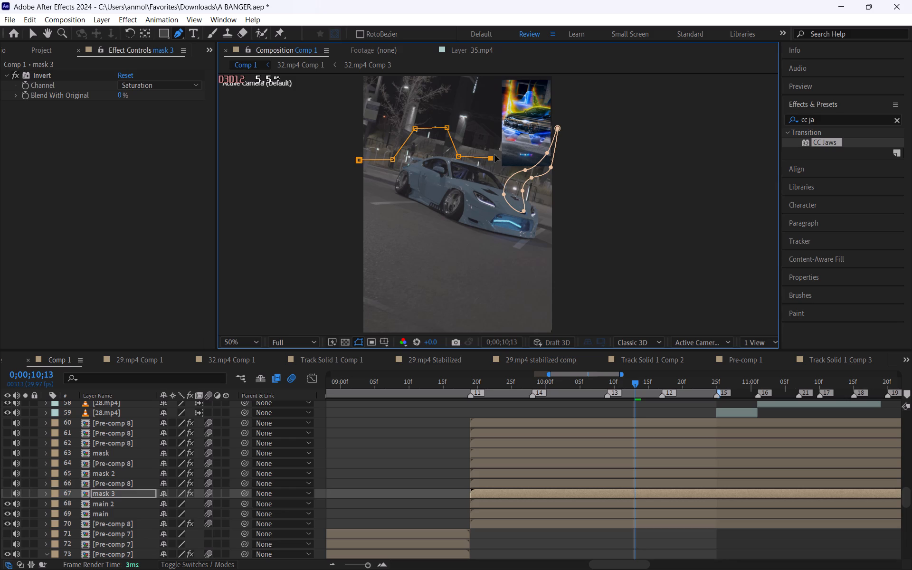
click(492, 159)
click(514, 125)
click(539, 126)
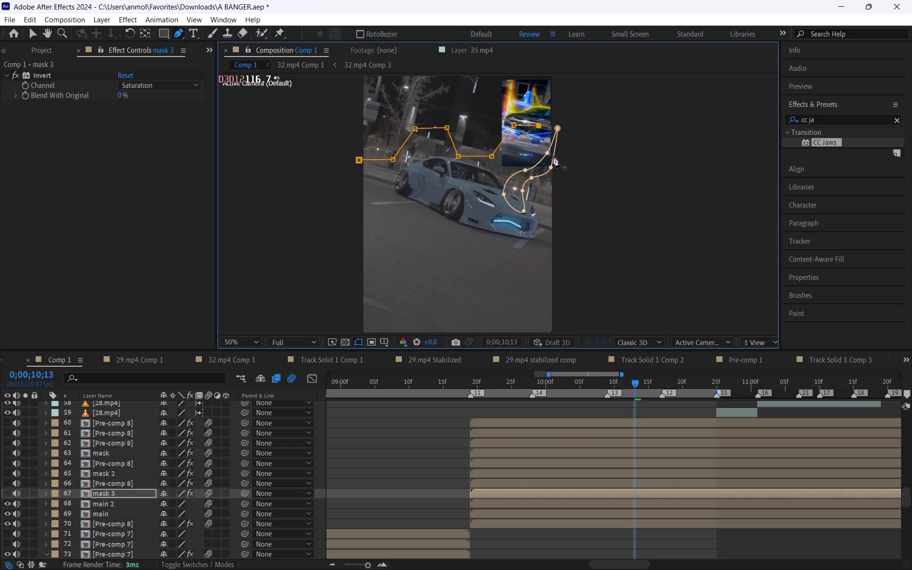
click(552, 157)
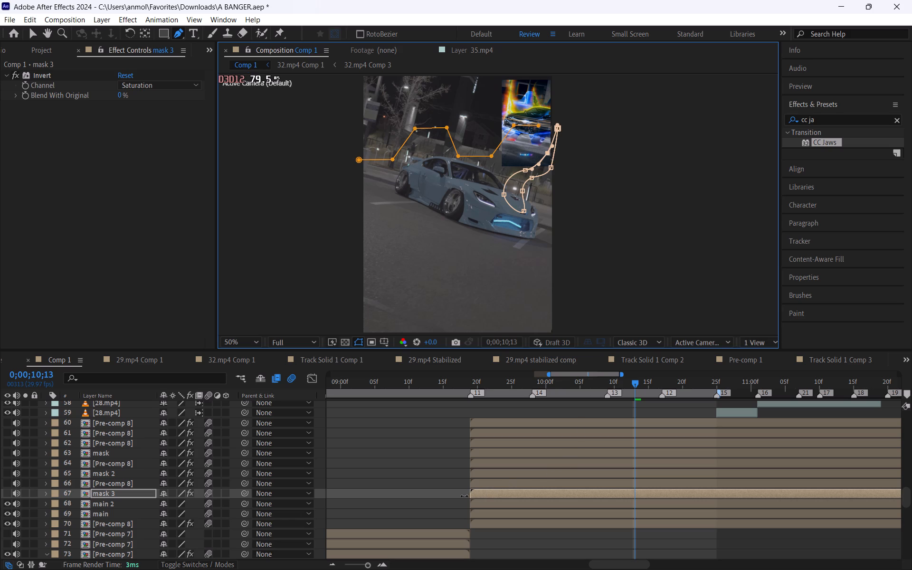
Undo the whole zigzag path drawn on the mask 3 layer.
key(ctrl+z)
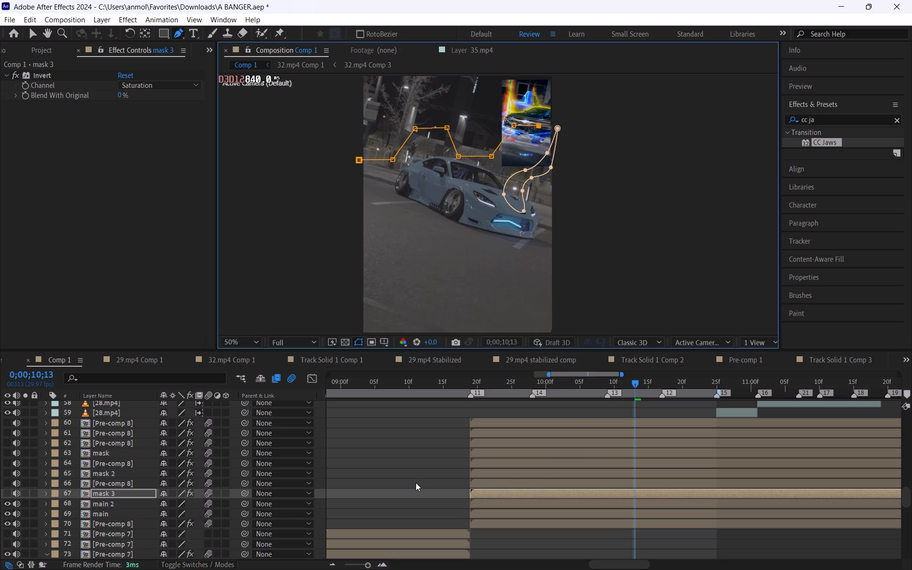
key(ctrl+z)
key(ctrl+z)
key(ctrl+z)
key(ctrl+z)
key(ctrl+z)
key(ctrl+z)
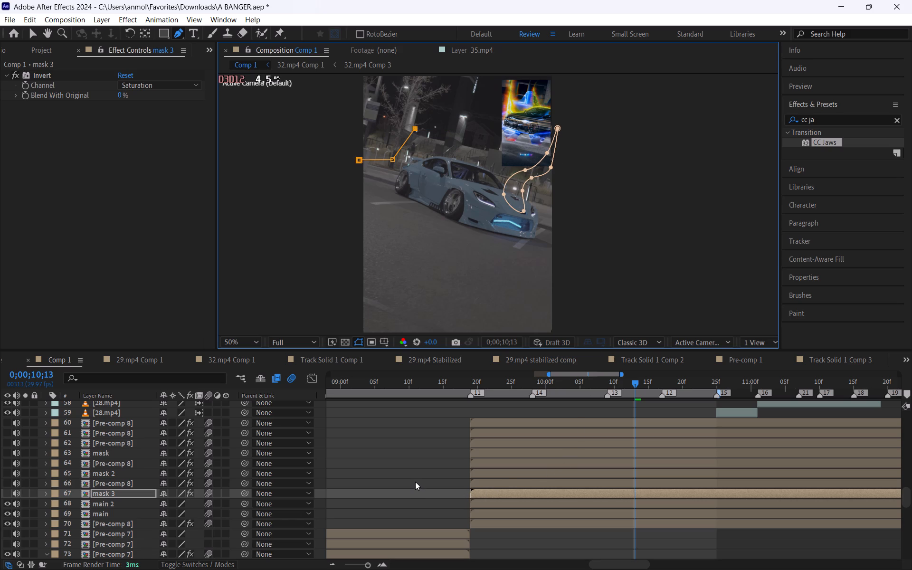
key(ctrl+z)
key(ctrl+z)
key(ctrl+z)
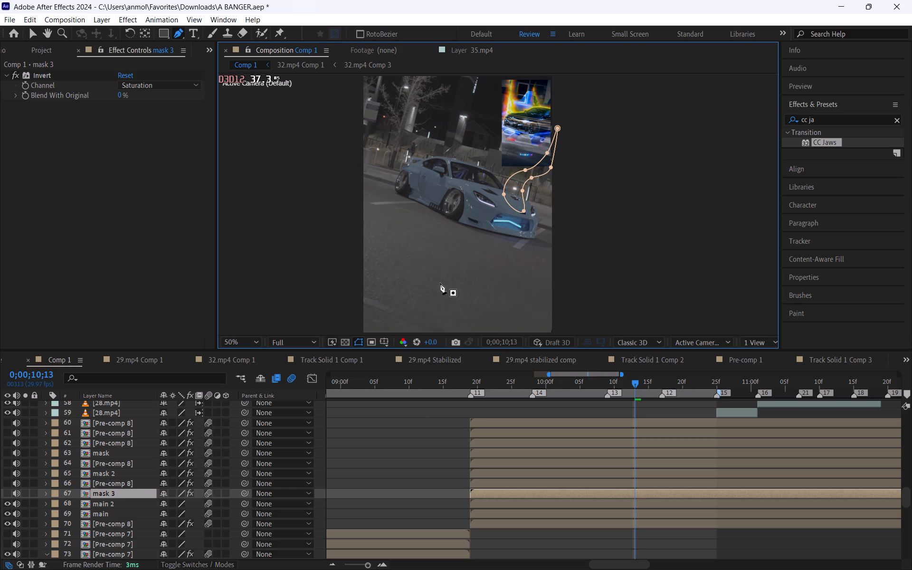
On main 2, start a zigzag mask path outside the frame's left edge, with a flat-topped first tooth ending at the car's roof.
click(392, 505)
click(478, 501)
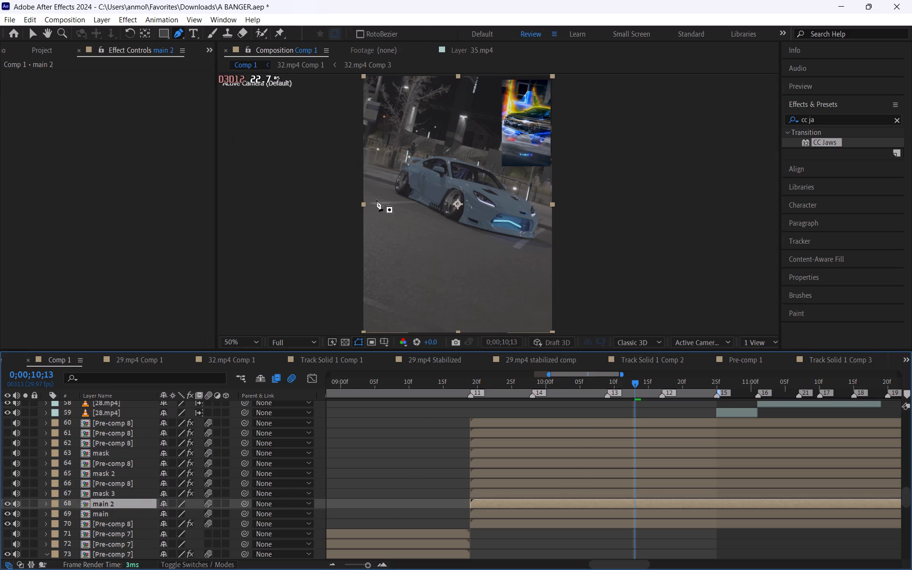
click(357, 169)
click(391, 171)
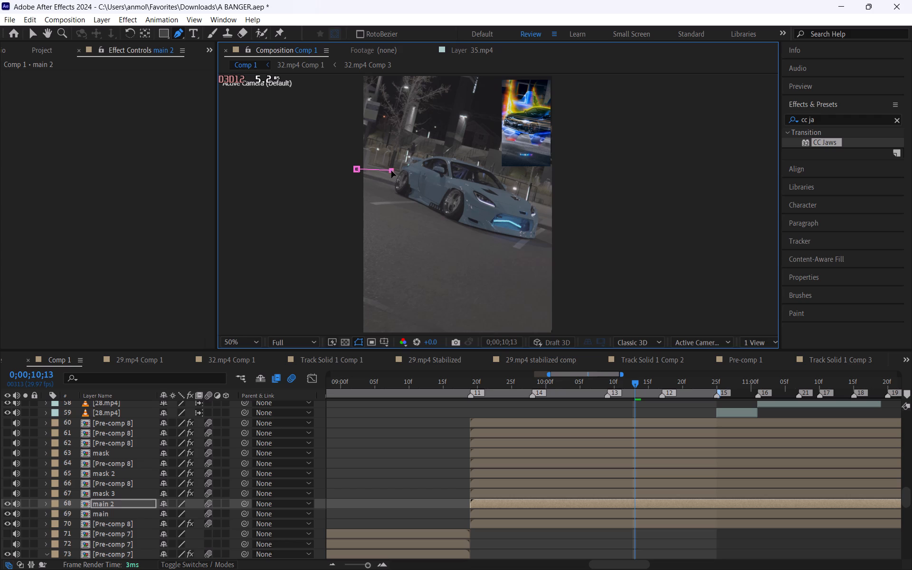
click(392, 170)
click(411, 136)
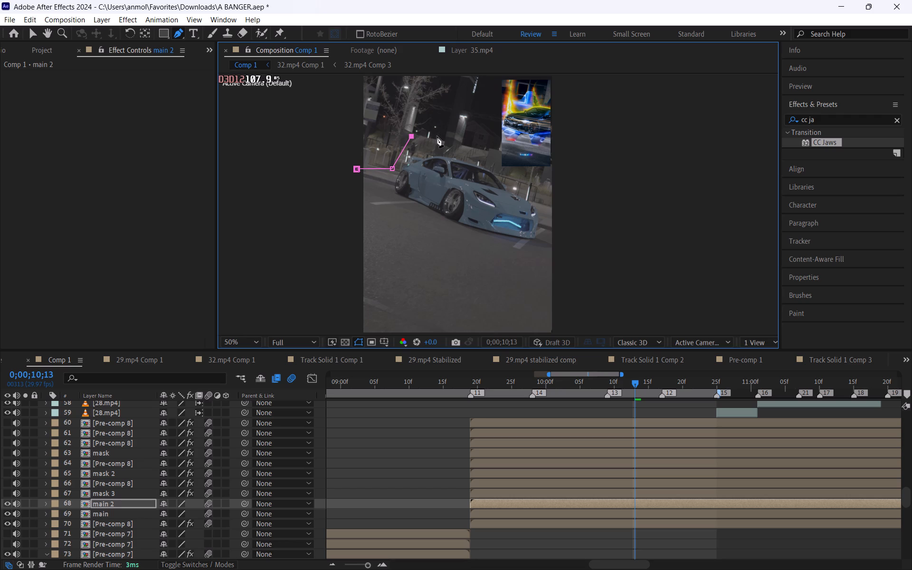
click(437, 136)
scroll(425, 136, up, 1)
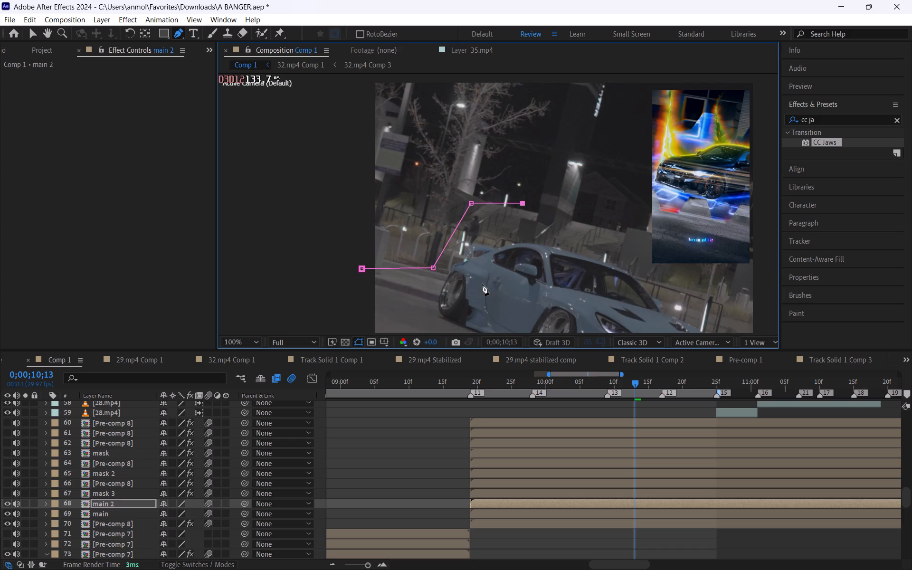
click(547, 272)
drag(547, 271, 548, 270)
drag(548, 270, 546, 265)
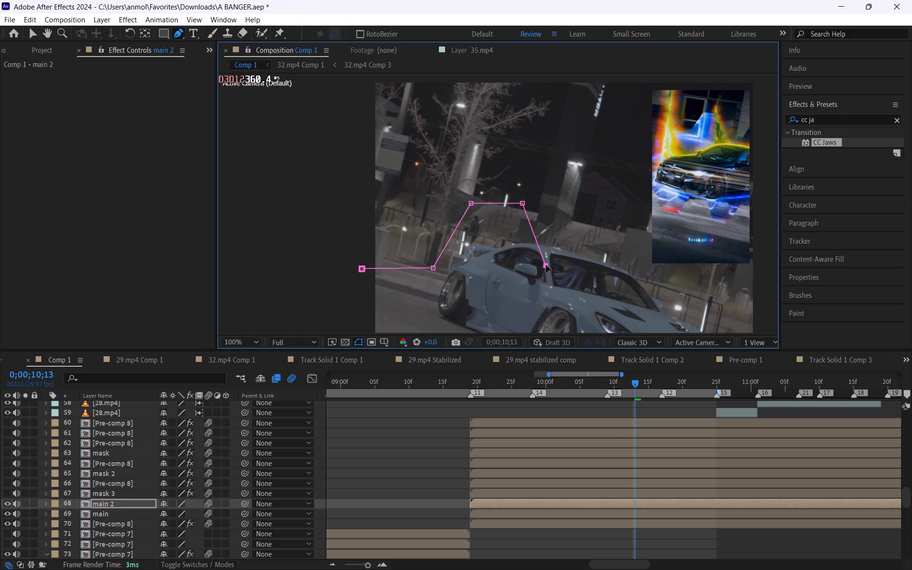
drag(546, 265, 549, 264)
Continue the main 2 mask path with a flat valley over the car's roof, a second flat-topped tooth, and a third rise past the frame's right edge.
click(608, 263)
click(609, 264)
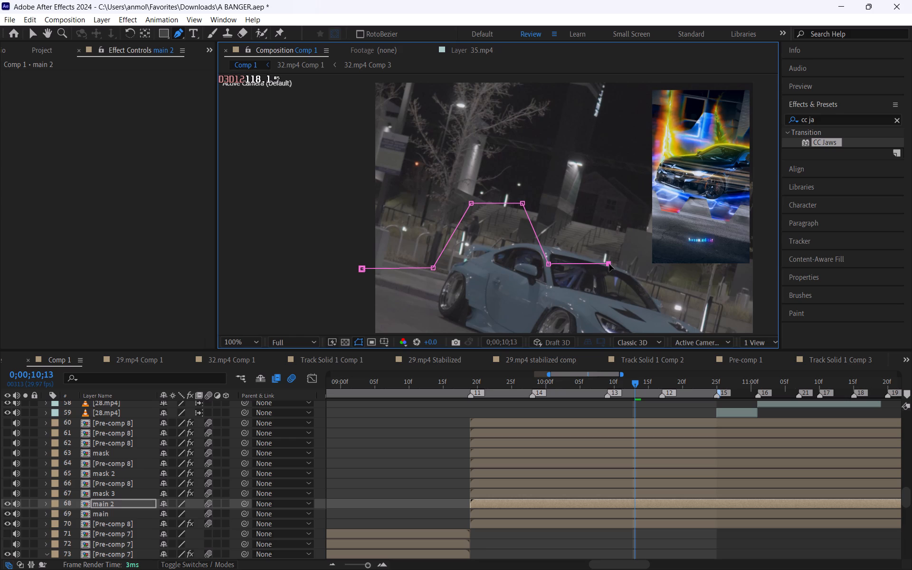
click(608, 264)
click(639, 199)
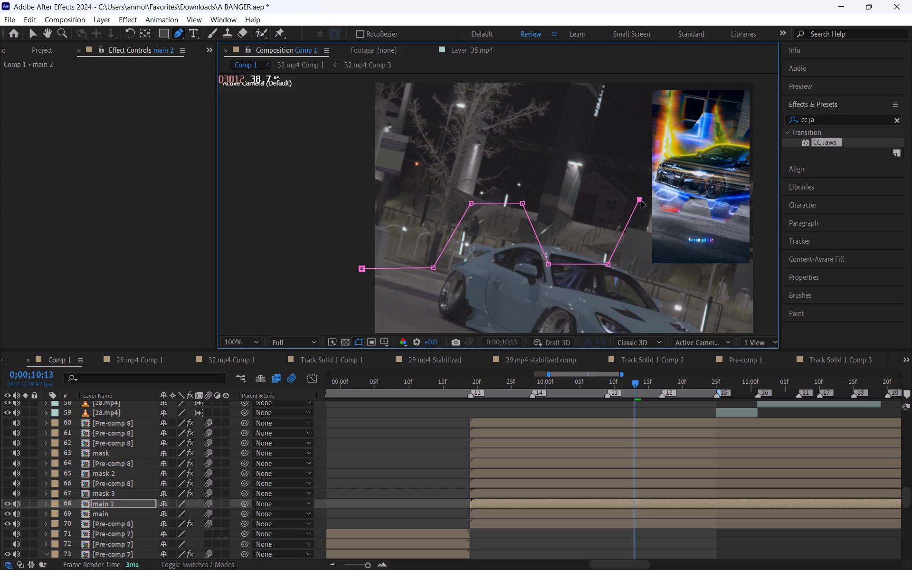
click(639, 201)
click(685, 201)
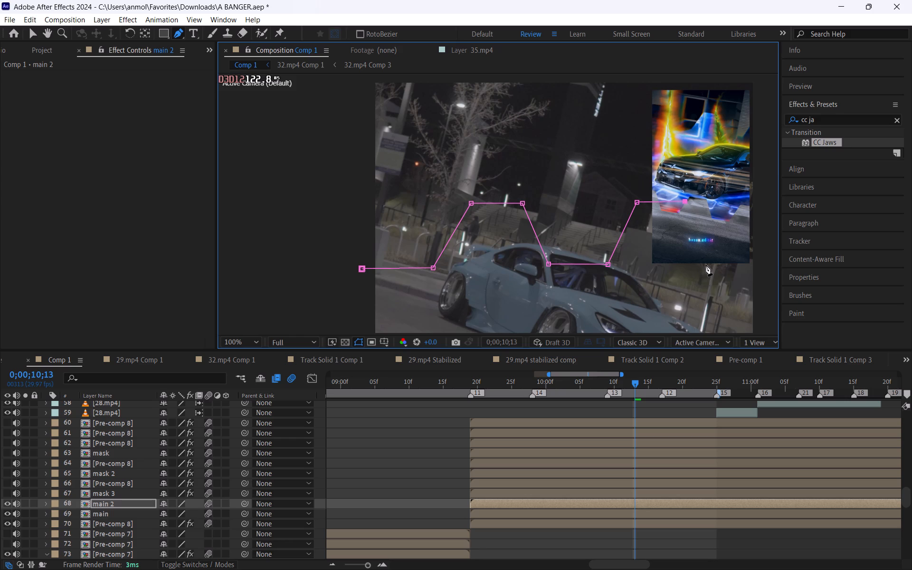
click(705, 264)
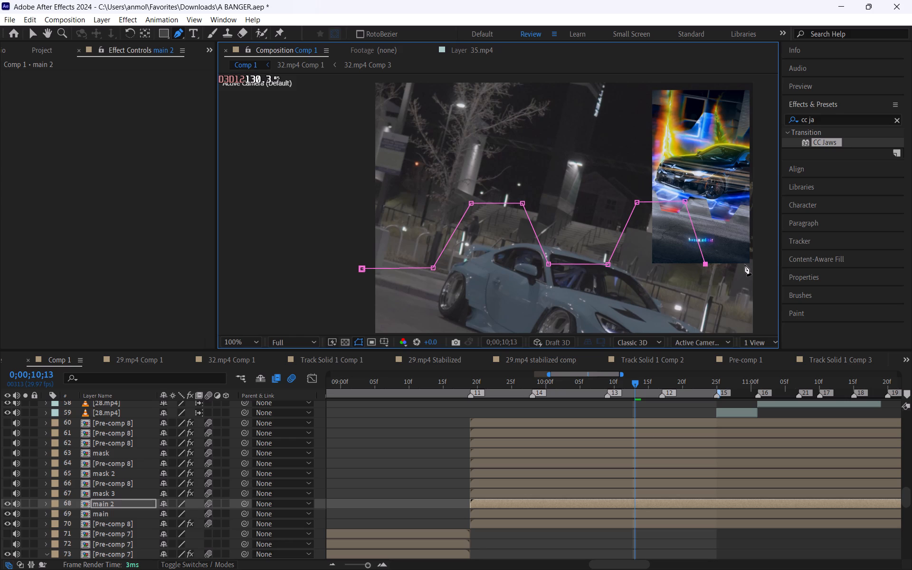
click(745, 265)
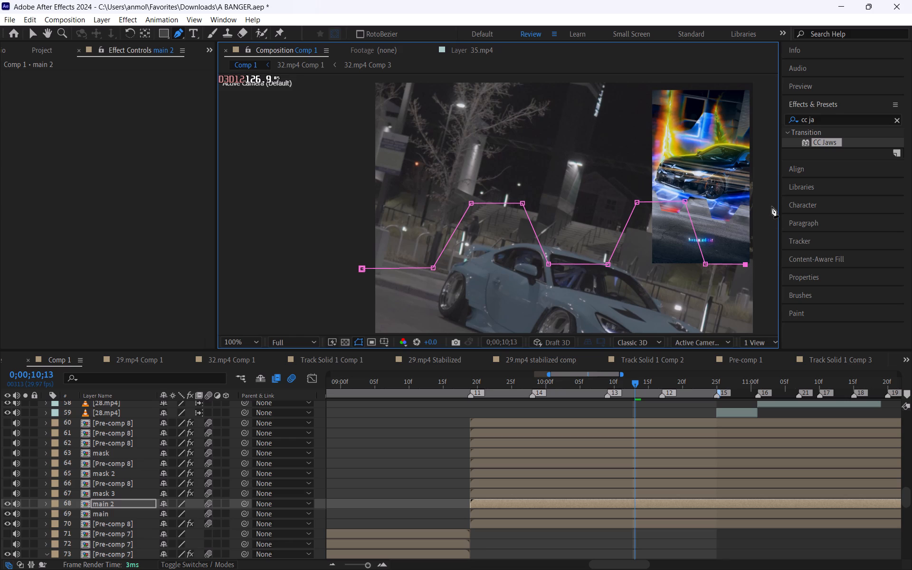
click(776, 202)
Extend the zigzag path beyond the frame's right edge with flat tops for the third and fourth teeth, finishing on the fourth tooth's downward slope.
key(space)
key(space)
key(space)
key(space)
key(space)
key(space)
key(space)
key(space)
key(space)
key(space)
key(space)
key(space)
key(space)
key(space)
key(space)
key(space)
key(space)
key(space)
key(space)
key(space)
drag(640, 182, 435, 180)
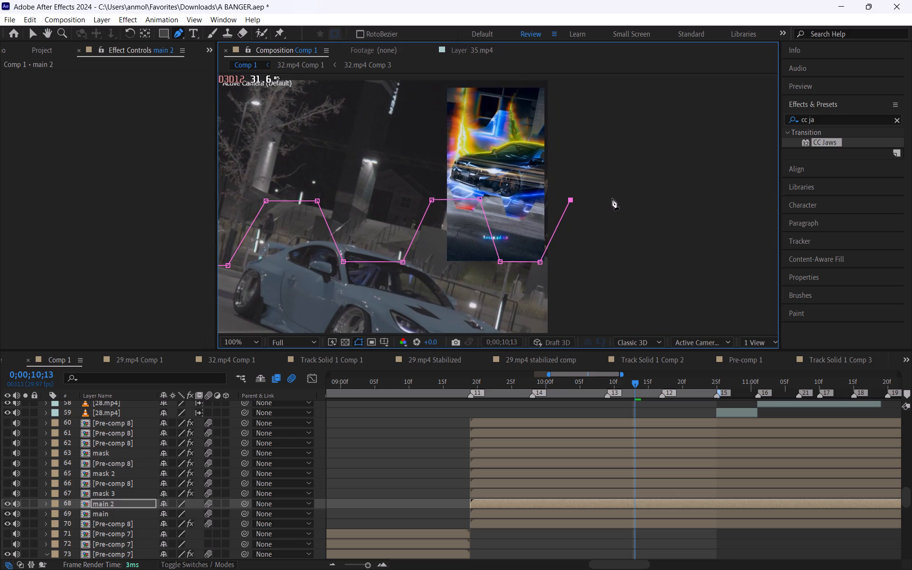
click(618, 199)
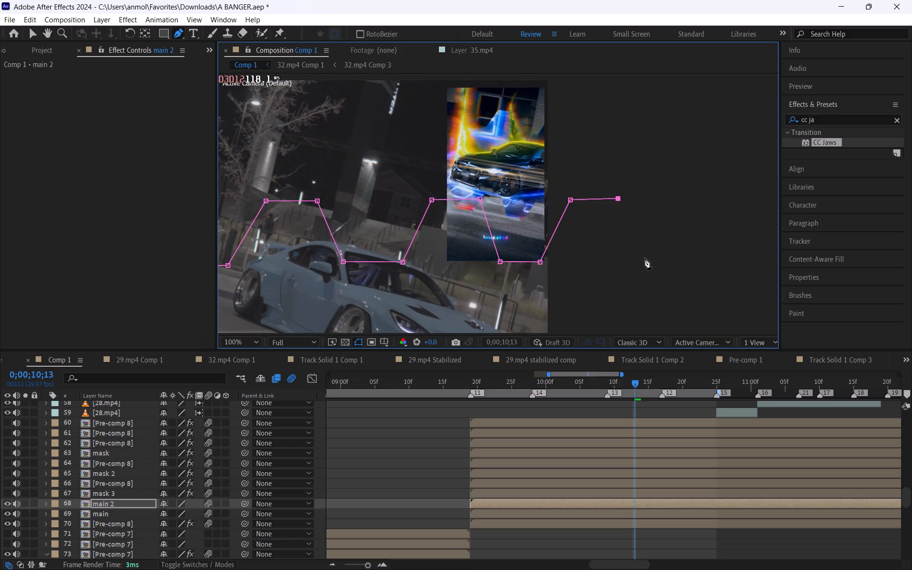
click(645, 261)
click(645, 261)
click(683, 255)
click(682, 254)
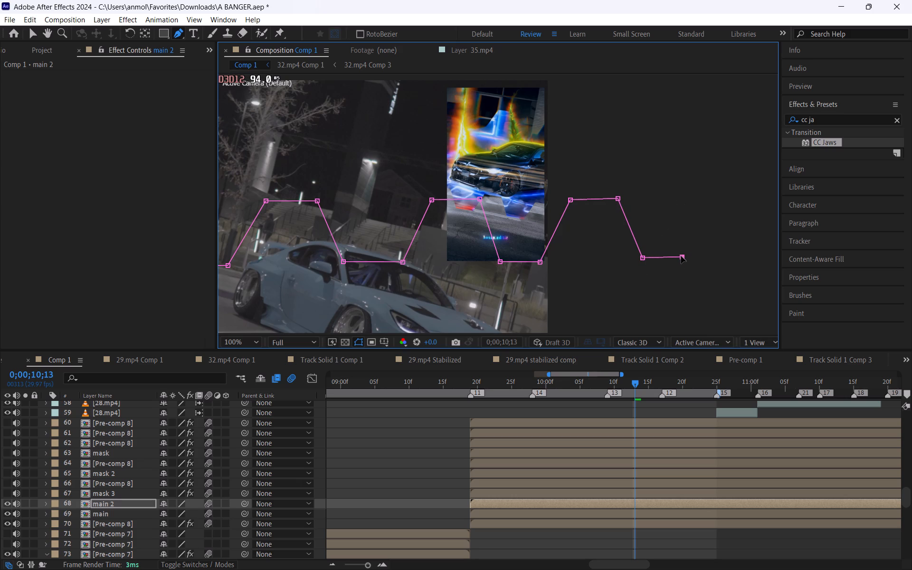
click(708, 193)
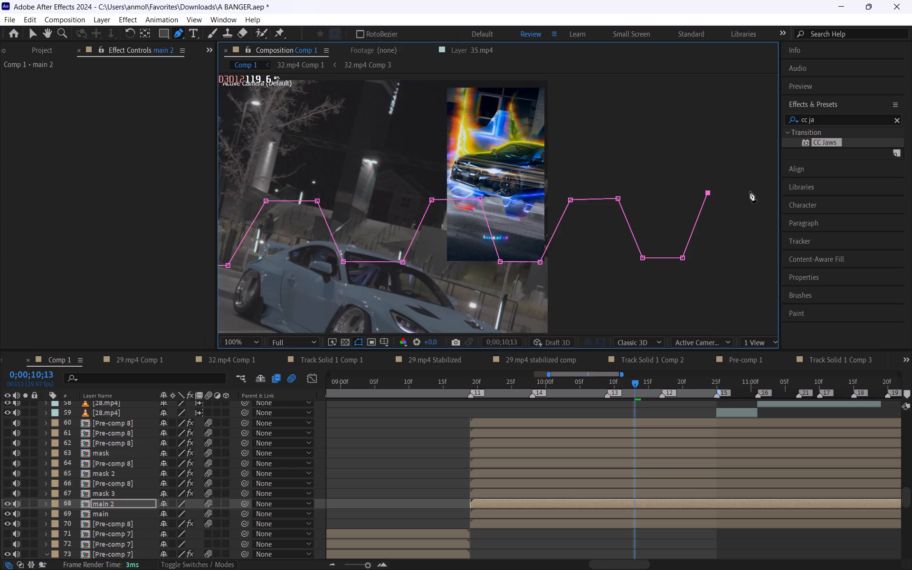
click(753, 191)
click(774, 256)
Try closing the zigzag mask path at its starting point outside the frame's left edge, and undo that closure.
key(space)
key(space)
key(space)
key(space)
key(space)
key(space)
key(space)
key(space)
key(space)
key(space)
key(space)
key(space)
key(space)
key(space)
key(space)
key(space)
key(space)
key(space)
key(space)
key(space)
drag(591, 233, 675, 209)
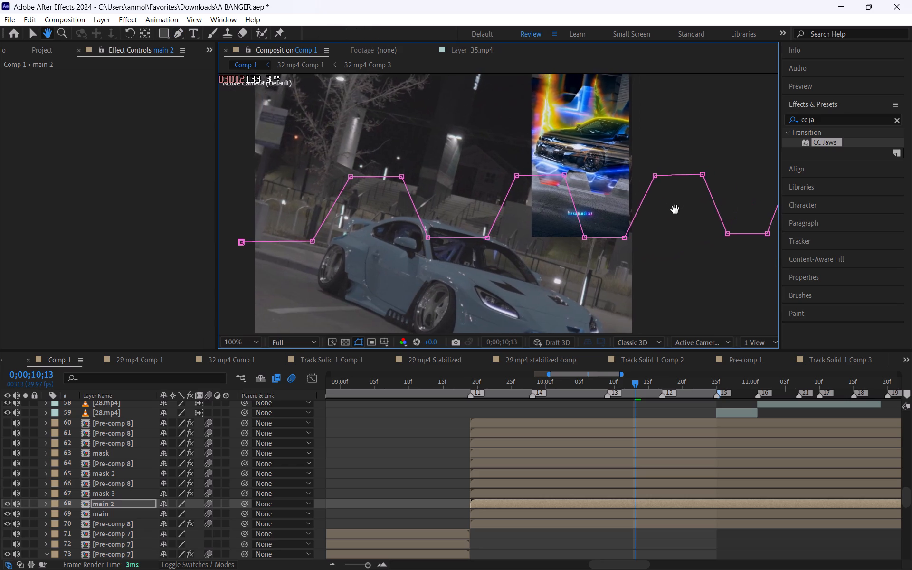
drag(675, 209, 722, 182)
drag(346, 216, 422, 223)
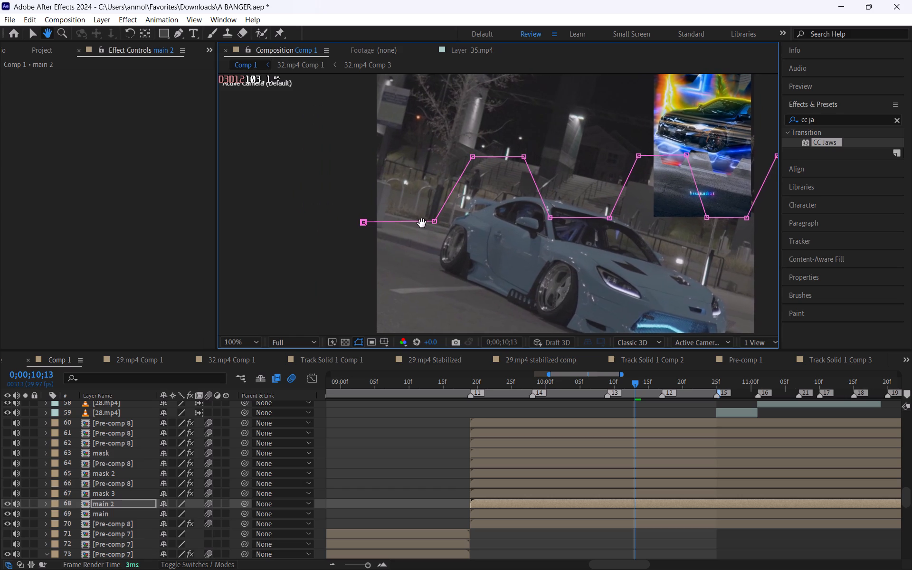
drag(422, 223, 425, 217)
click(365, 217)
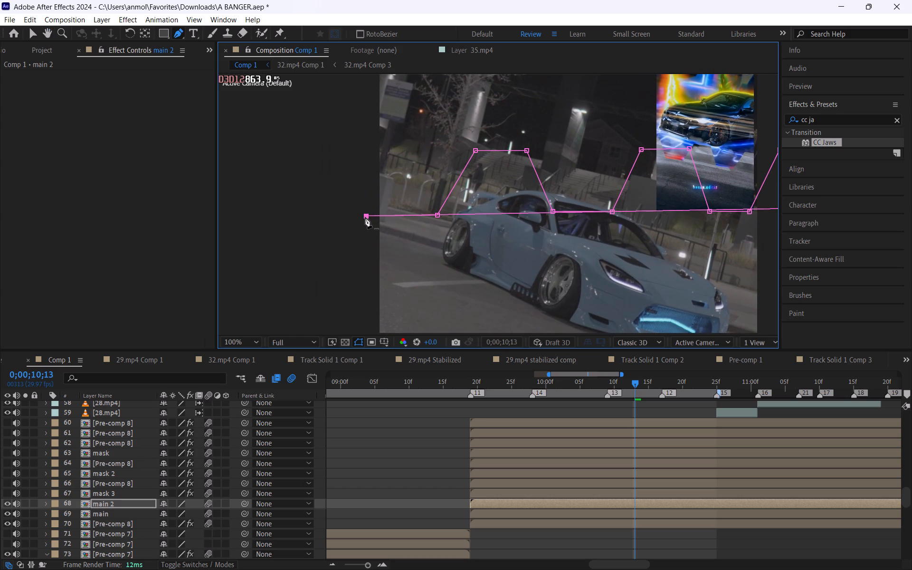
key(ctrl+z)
Add a mask point straight below the end of the fourth tooth to begin the path's outer side edge.
key(space)
key(space)
key(space)
key(space)
key(space)
key(space)
key(space)
key(space)
key(space)
key(space)
drag(420, 217, 294, 136)
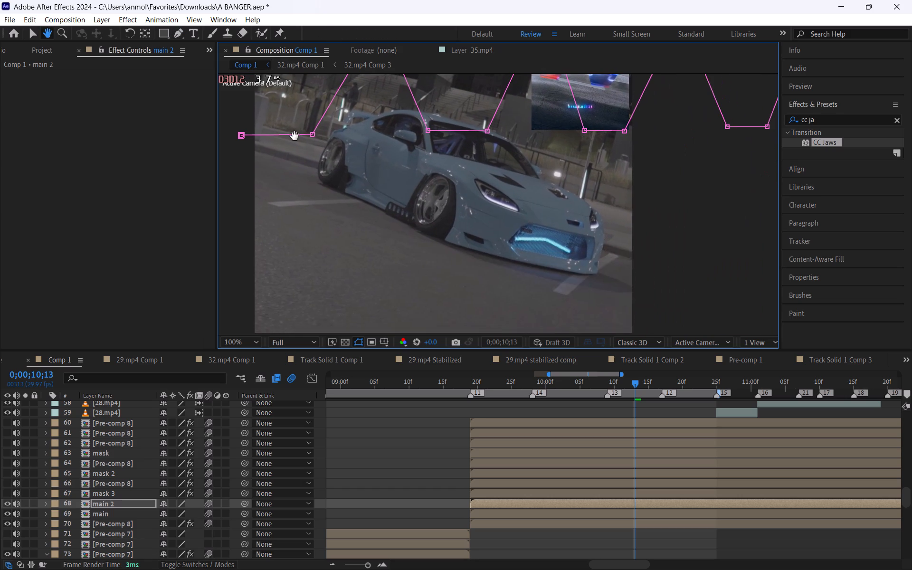
drag(294, 136, 294, 139)
scroll(418, 184, down, 1)
key(space)
key(space)
key(space)
key(space)
key(space)
key(space)
key(space)
key(space)
key(space)
key(space)
key(space)
key(space)
key(space)
key(space)
key(space)
key(space)
key(space)
key(space)
drag(451, 189, 448, 179)
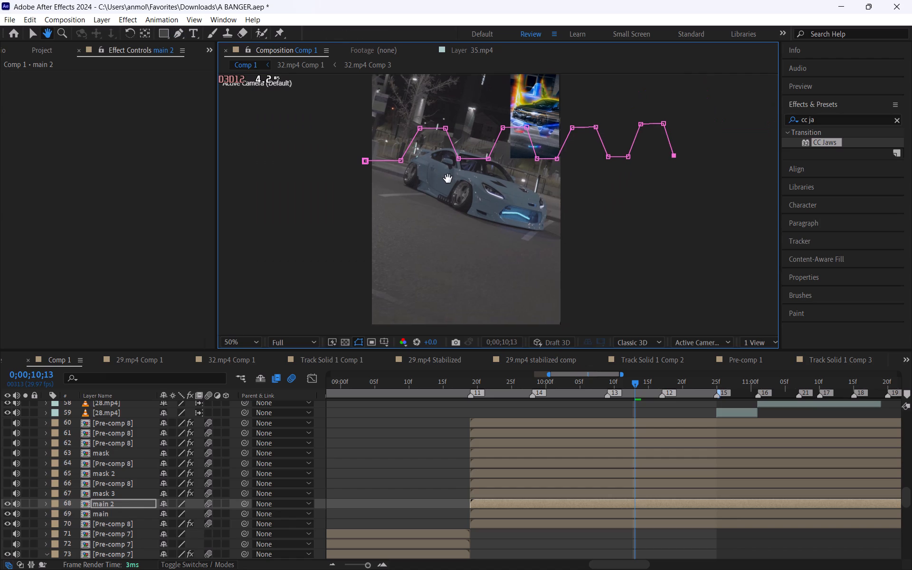
drag(448, 179, 446, 199)
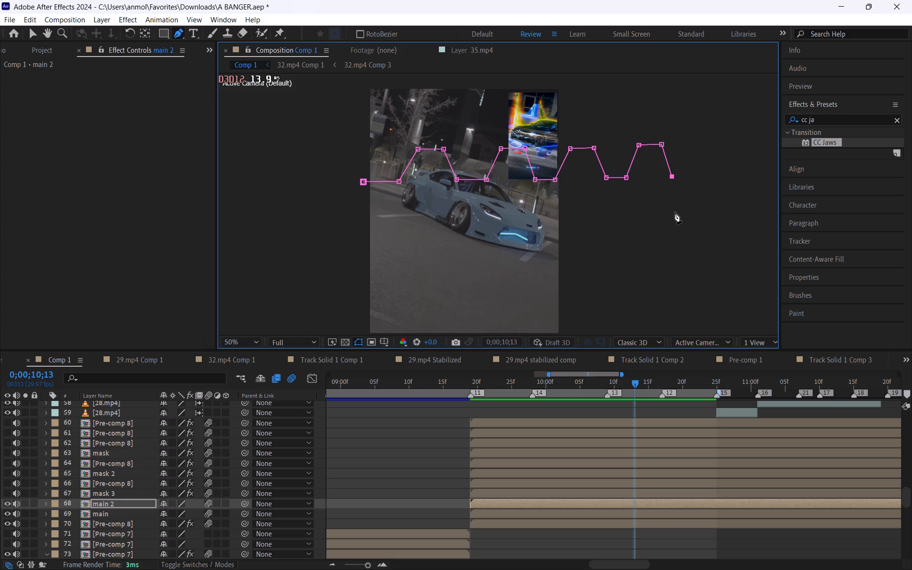
click(674, 208)
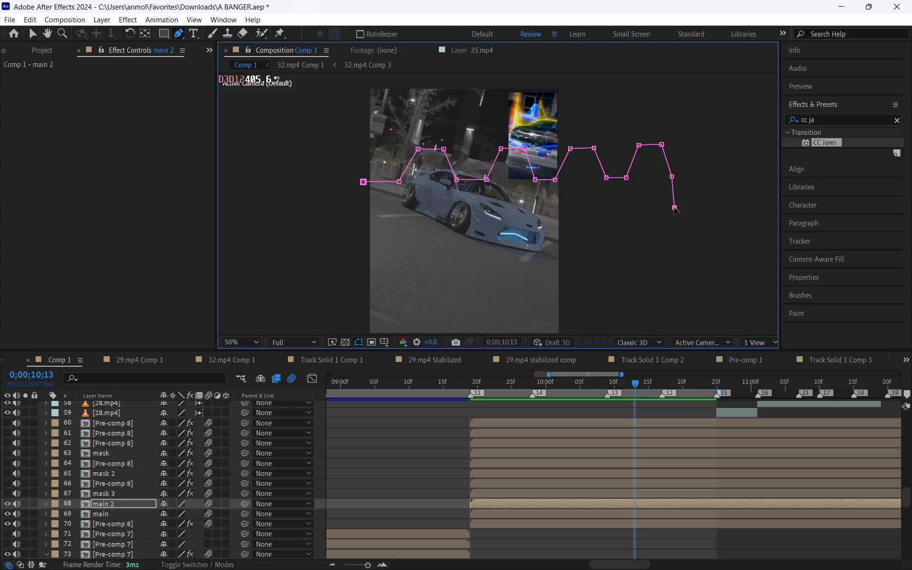
click(674, 209)
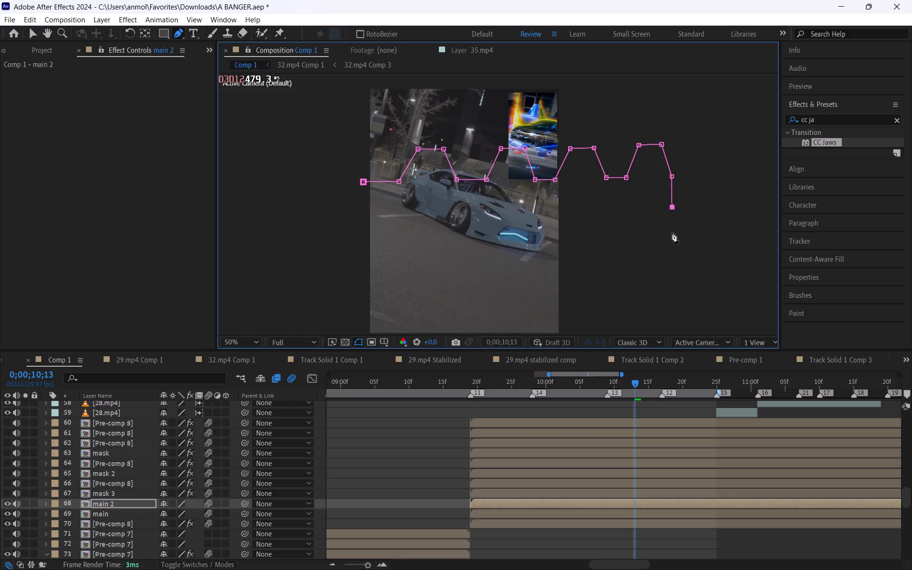
Lower the newest mask point until the outer side edge reaches roughly the level of the car's front bumper.
scroll(668, 177, up, 1)
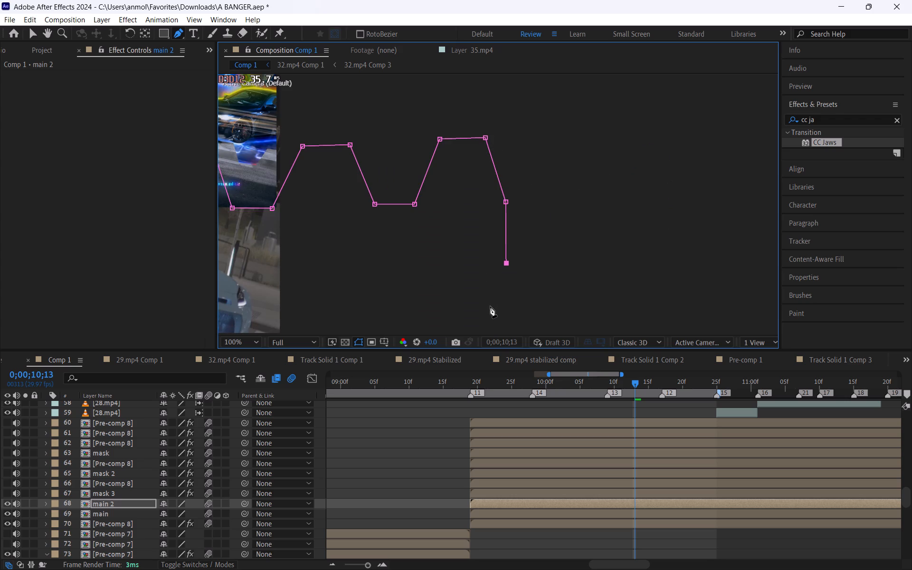
drag(508, 262, 509, 262)
drag(509, 262, 509, 252)
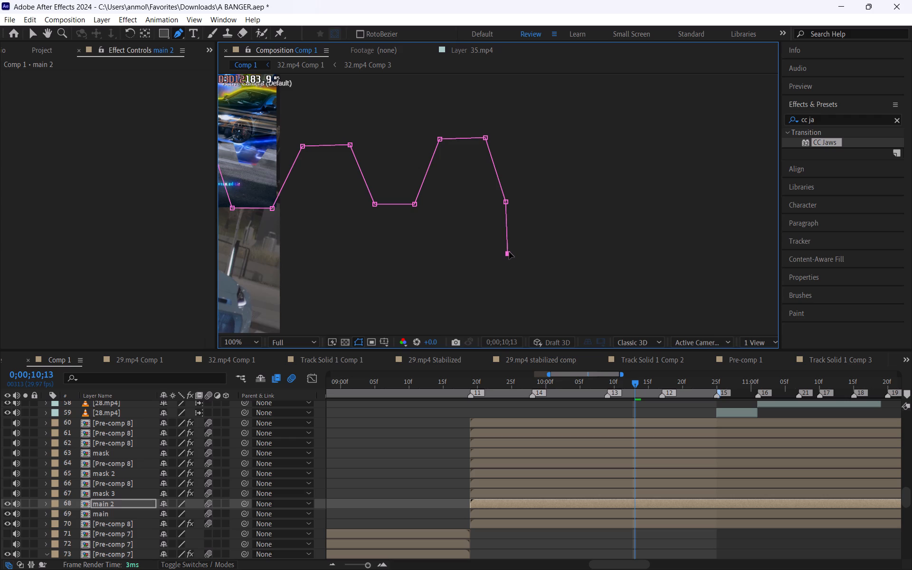
drag(509, 252, 507, 249)
drag(507, 249, 511, 296)
scroll(500, 255, down, 1)
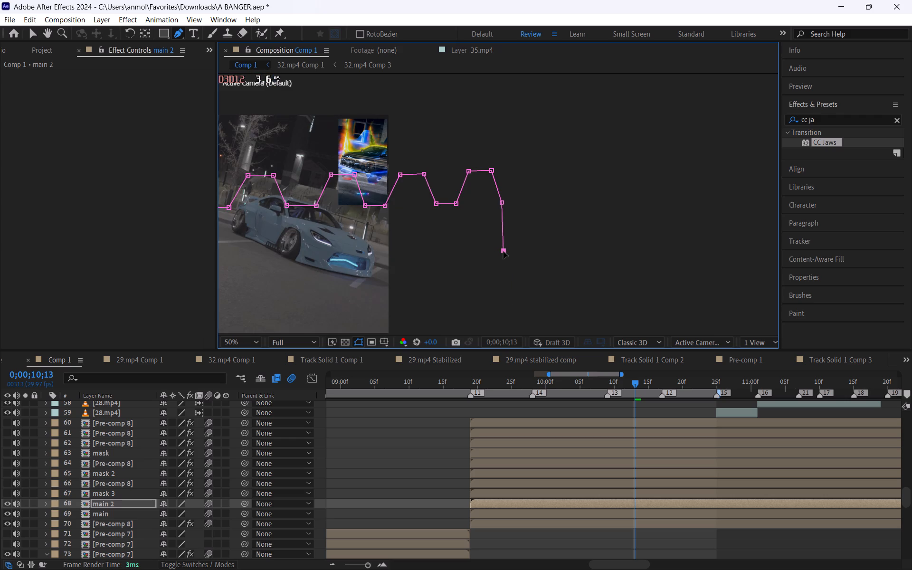
drag(503, 251, 505, 295)
drag(505, 295, 503, 298)
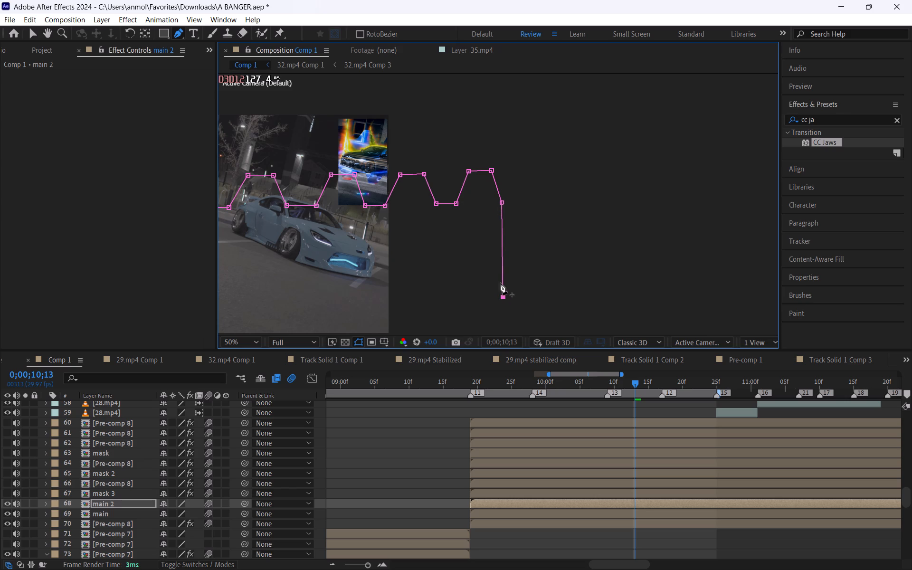
drag(503, 298, 505, 289)
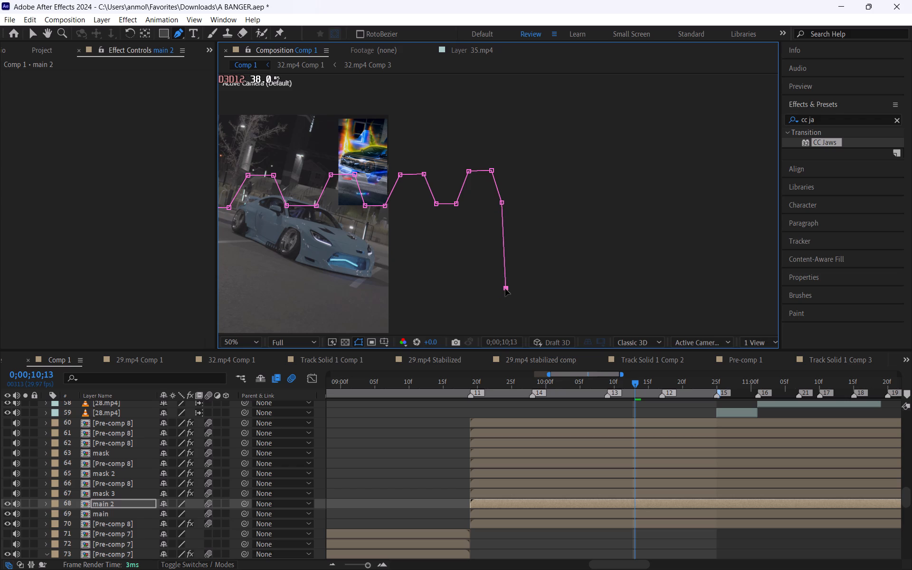
drag(505, 289, 504, 285)
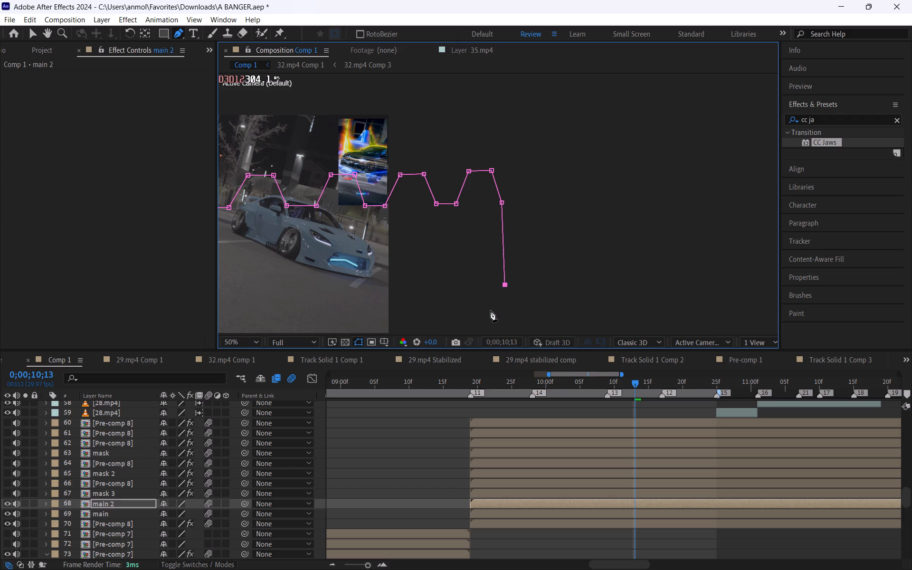
Add three mask points inward from the outer side edge, outlining the first lower tooth with a bottom edge and rising inner side.
click(491, 311)
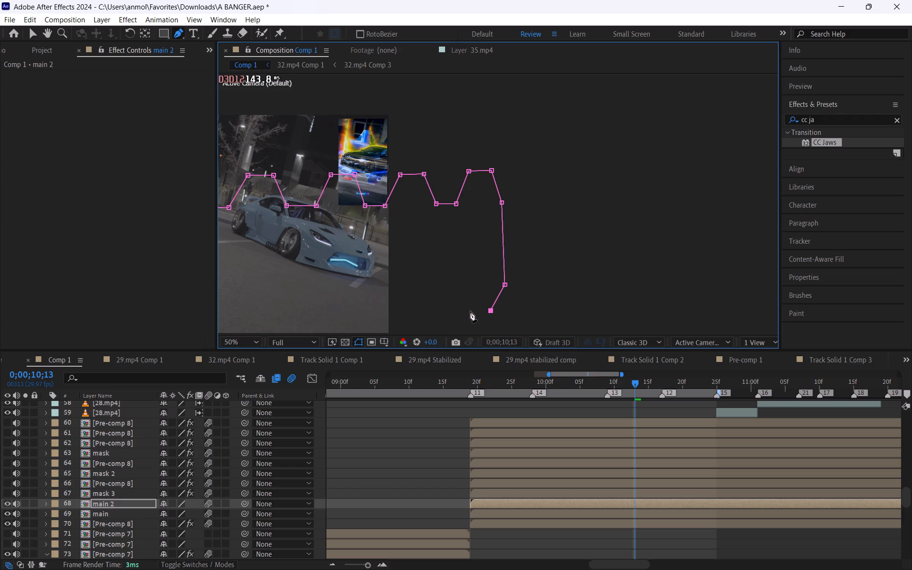
click(466, 312)
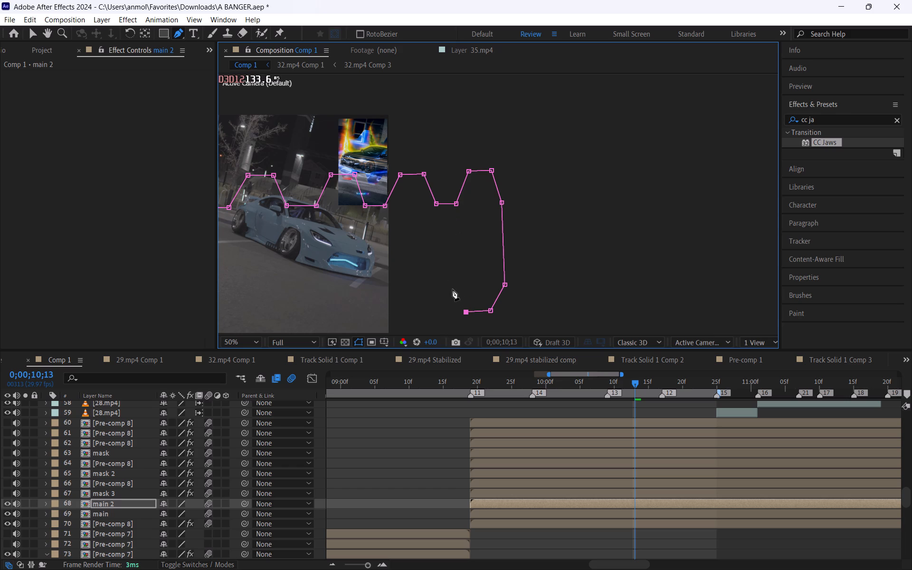
click(454, 280)
Refine the first lower tooth, shifting its open end and inner bottom corner outward and raising the outer bottom corner to flatten the bottom edge.
key(space)
key(space)
key(space)
key(space)
drag(465, 286, 520, 212)
scroll(516, 217, up, 1)
key(space)
key(space)
key(space)
key(space)
key(space)
key(space)
key(space)
key(space)
key(space)
key(space)
key(space)
key(space)
key(space)
key(space)
key(space)
key(space)
key(space)
drag(516, 216, 505, 296)
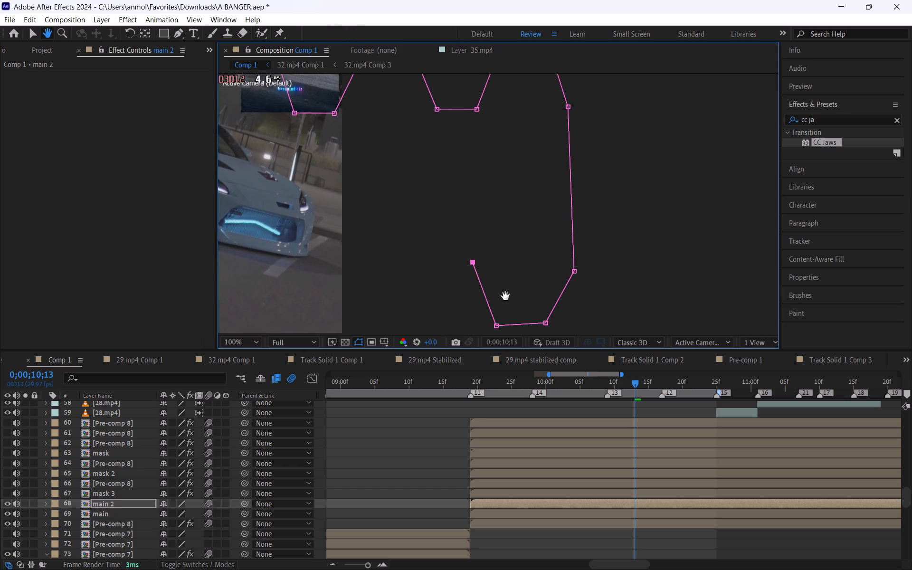
drag(505, 296, 503, 295)
drag(472, 260, 479, 258)
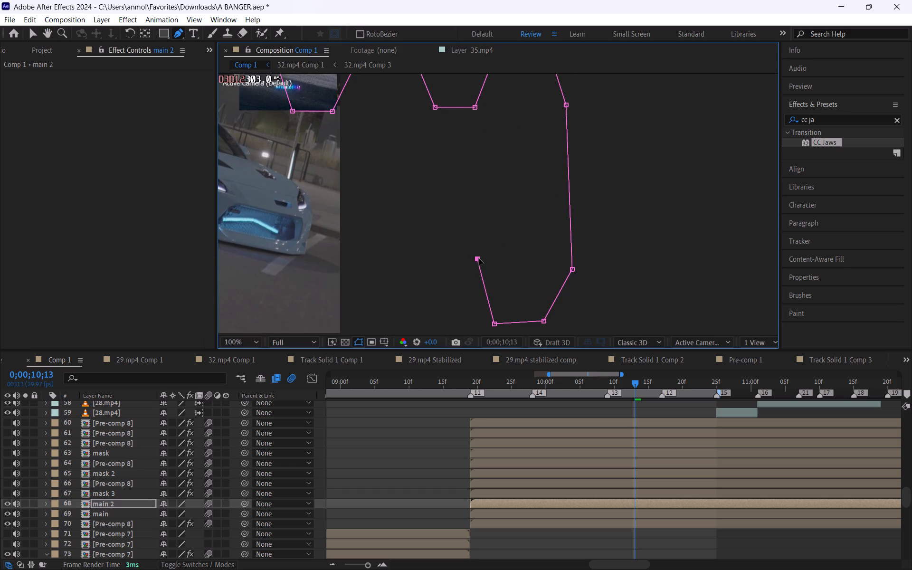
drag(479, 258, 477, 259)
drag(495, 323, 502, 312)
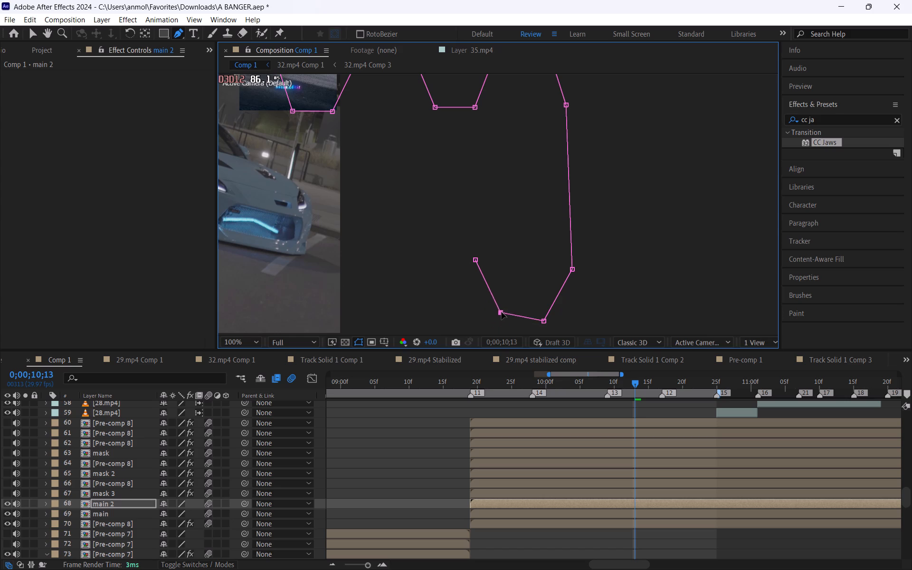
drag(502, 312, 499, 318)
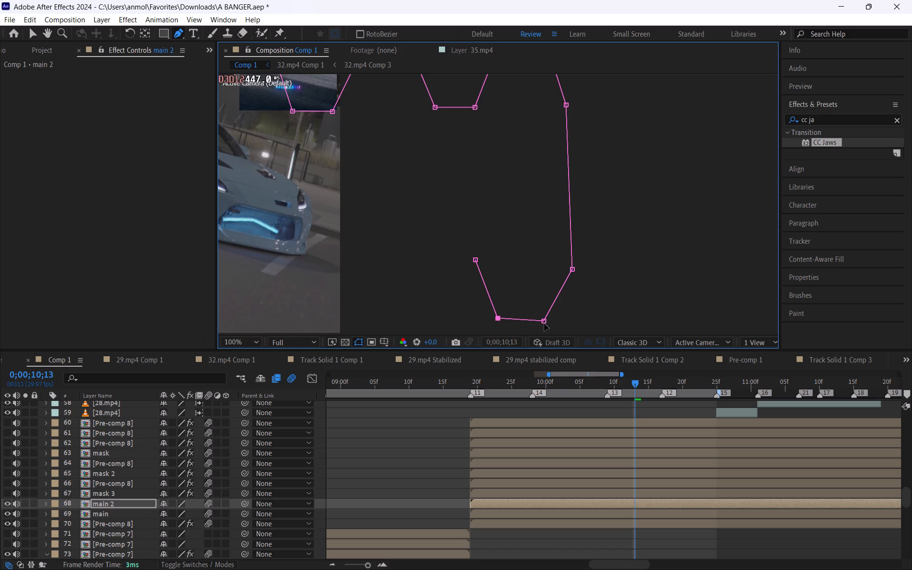
click(543, 320)
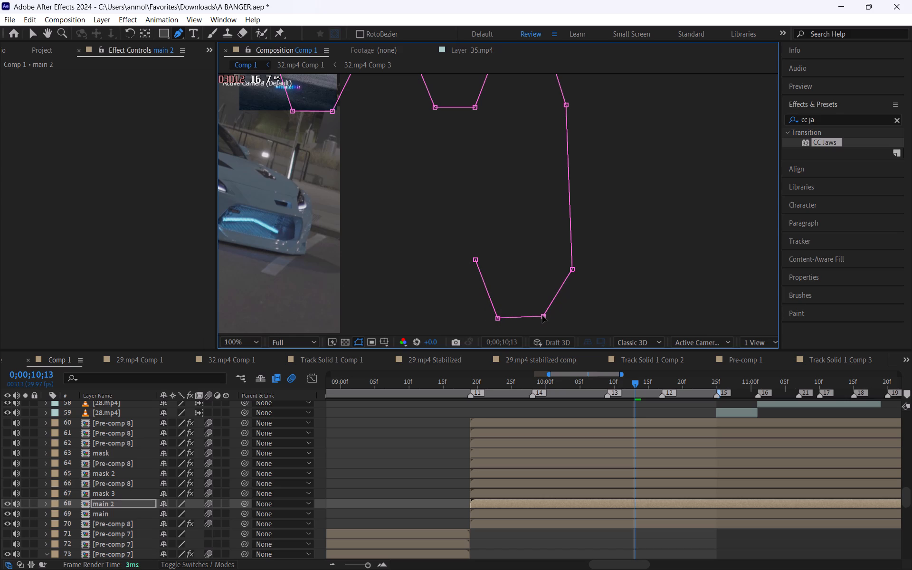
Lower the first lower tooth's open end until it is level with the bottom point of the outer side edge.
key(space)
key(space)
key(space)
key(space)
key(space)
key(space)
key(space)
key(space)
key(space)
drag(542, 264, 583, 228)
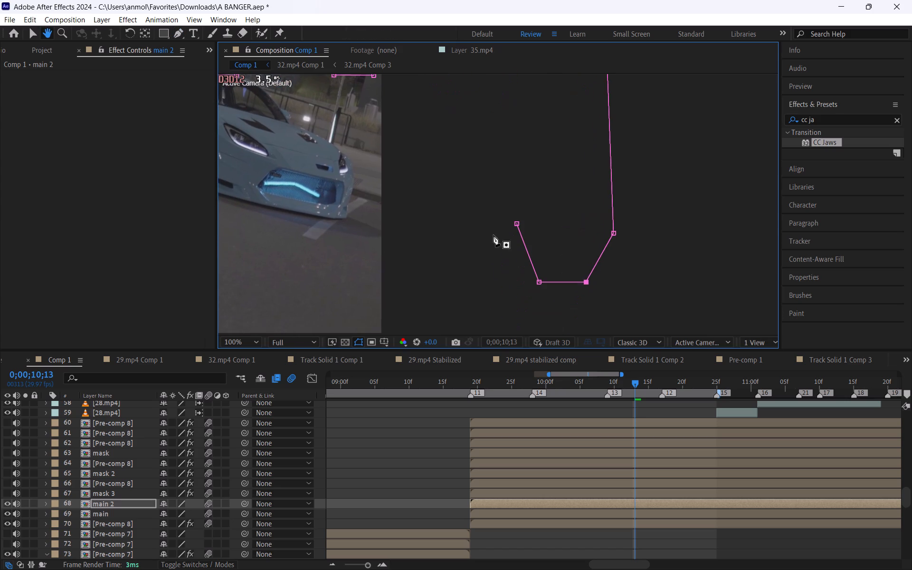
drag(518, 224, 516, 234)
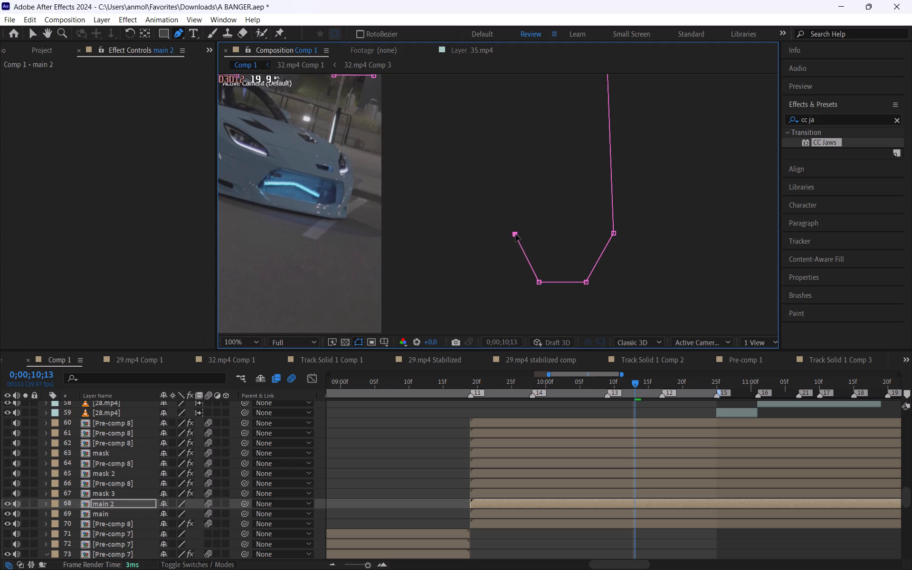
drag(516, 234, 510, 233)
Narrow the first lower tooth by moving its open end and inner bottom corner toward the outer side edge.
key(space)
key(space)
key(space)
key(space)
key(space)
key(space)
key(space)
key(space)
key(space)
key(space)
key(space)
key(space)
key(space)
key(space)
key(space)
key(space)
key(space)
drag(577, 211, 551, 231)
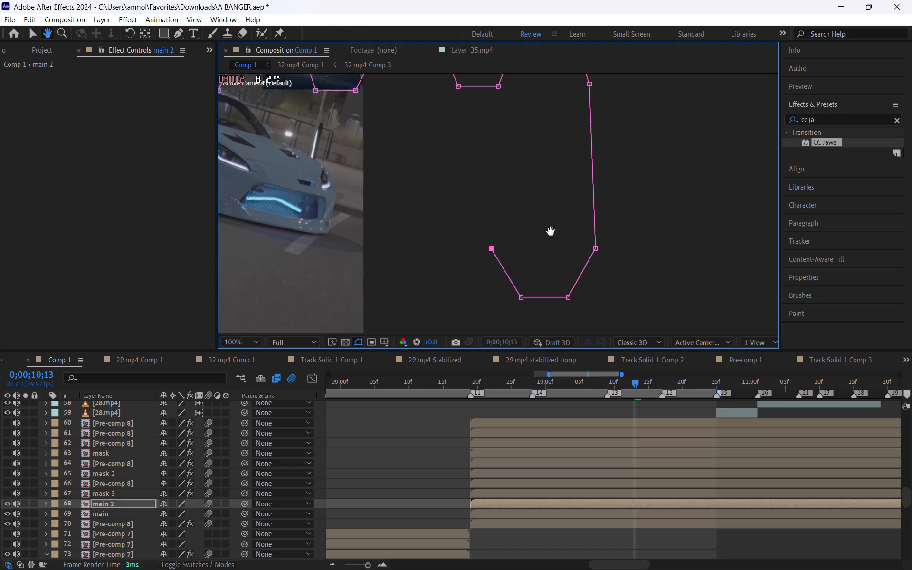
drag(551, 231, 539, 236)
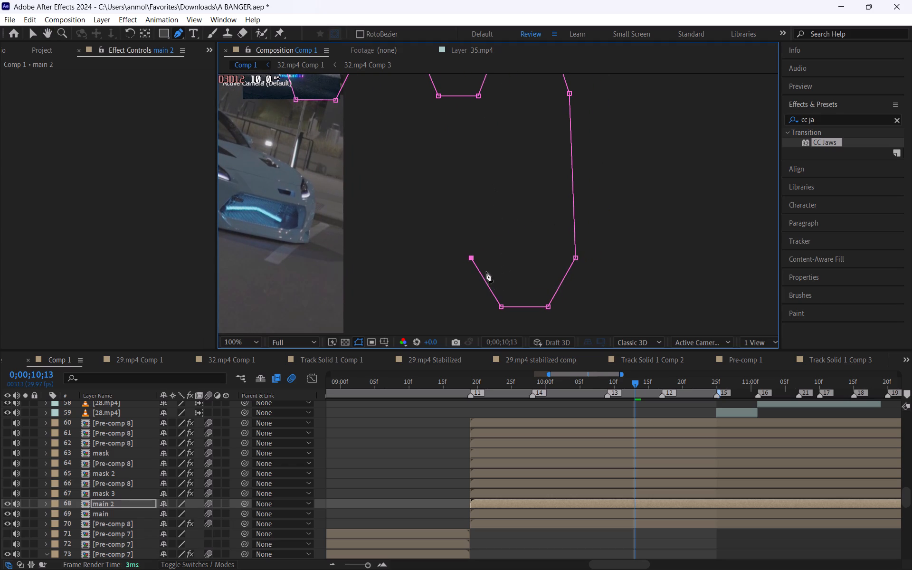
drag(472, 259, 484, 259)
drag(484, 259, 483, 258)
drag(503, 306, 510, 307)
Widen the lower tooth's flat bottom by moving its outer bottom corner slightly outward beneath the side edge.
key(space)
key(space)
key(space)
key(space)
key(space)
key(space)
key(space)
key(space)
key(space)
key(space)
key(space)
key(space)
key(space)
key(space)
key(space)
key(space)
key(space)
key(space)
key(space)
key(space)
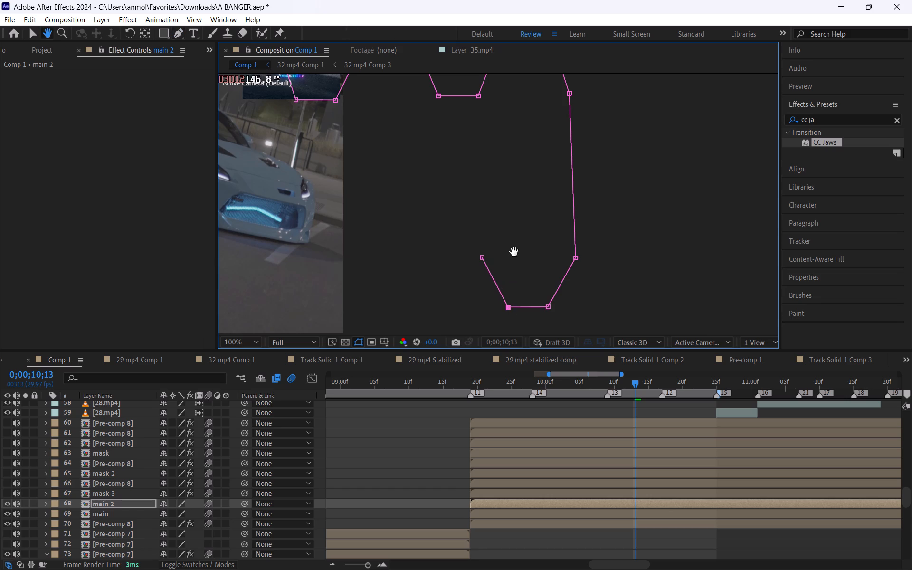
drag(514, 251, 495, 275)
key(space)
key(space)
key(space)
key(space)
key(space)
key(space)
key(space)
key(space)
key(space)
key(space)
key(space)
key(space)
key(space)
key(space)
key(space)
key(space)
key(space)
key(space)
key(space)
key(space)
drag(521, 279, 507, 244)
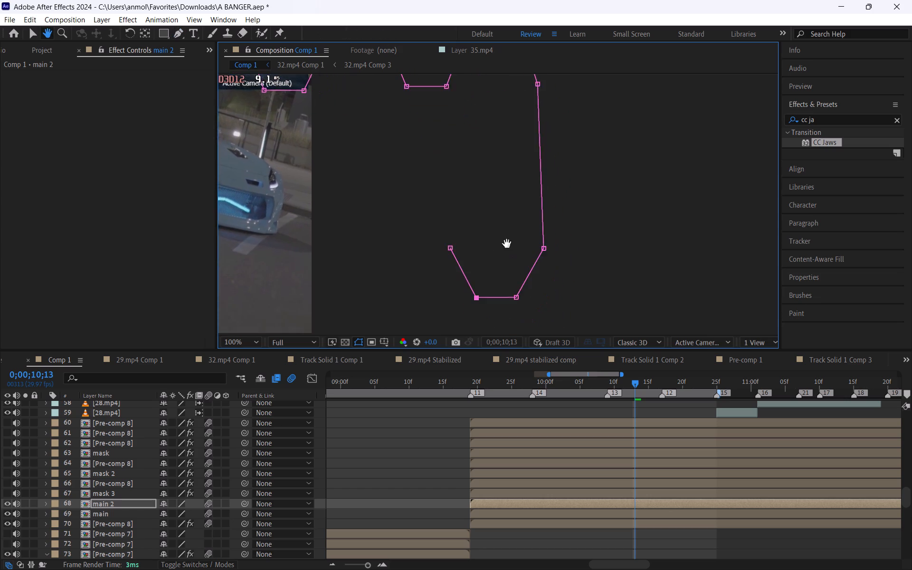
drag(507, 244, 486, 258)
drag(495, 311, 505, 312)
Nudge the lower tooth's open end slightly up and outward to balance its inner slope against the outer one.
key(space)
key(space)
key(space)
key(space)
key(space)
key(space)
key(space)
key(space)
key(space)
key(space)
key(space)
key(space)
key(space)
key(space)
key(space)
key(space)
key(space)
key(space)
key(space)
key(space)
drag(506, 245, 508, 249)
drag(502, 283, 537, 303)
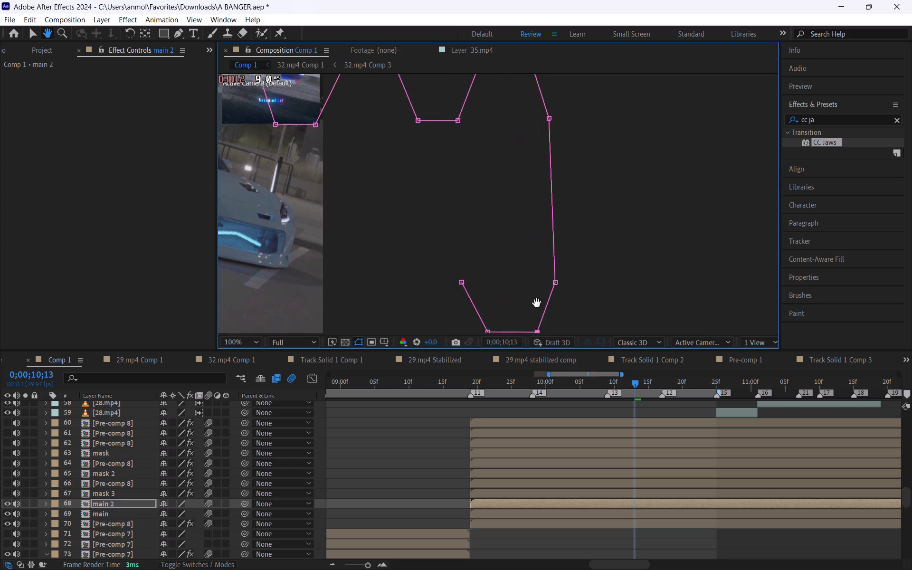
drag(537, 303, 554, 287)
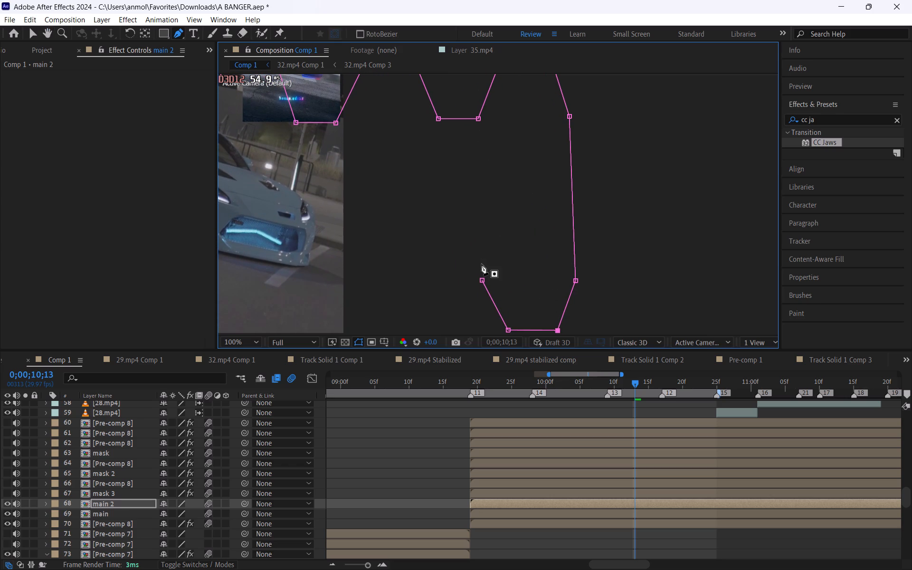
click(481, 283)
Add a mask point inward from the first lower tooth's open end to form the flat gap before the second lower tooth.
key(space)
key(space)
key(space)
key(space)
key(space)
key(space)
key(space)
key(space)
key(space)
key(space)
drag(485, 260, 497, 252)
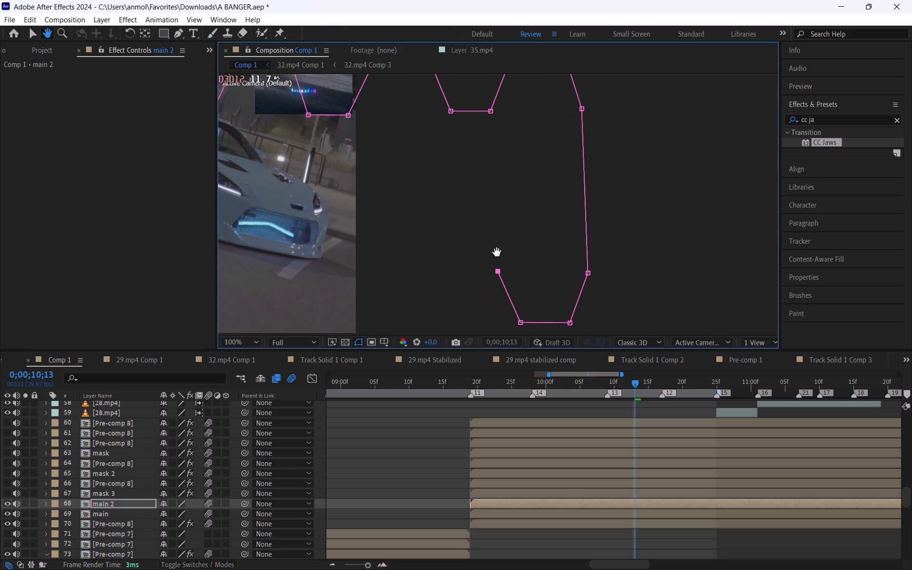
drag(497, 252, 495, 250)
click(456, 272)
click(456, 272)
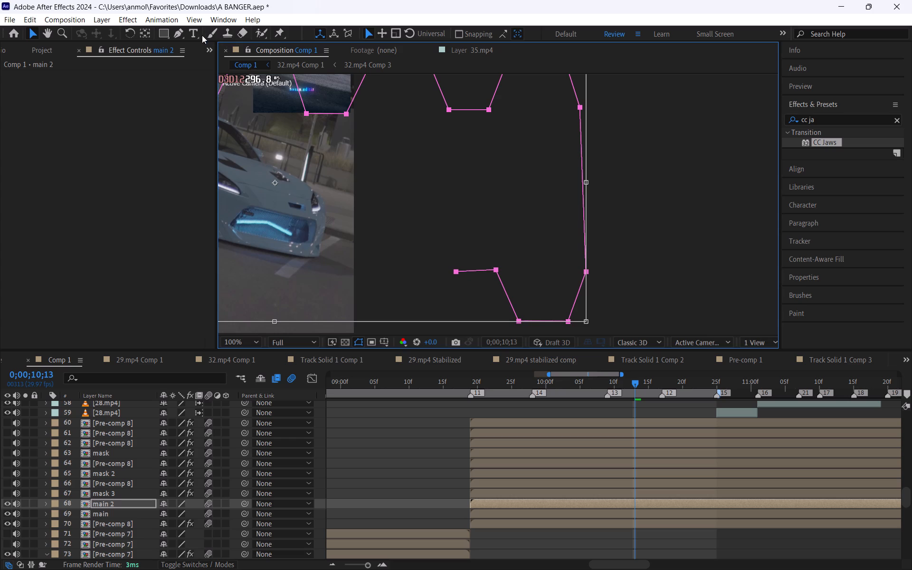
Resume the Pen tool on the main 2 mask and align the newest point level with the first lower tooth's inner end.
click(181, 31)
click(457, 274)
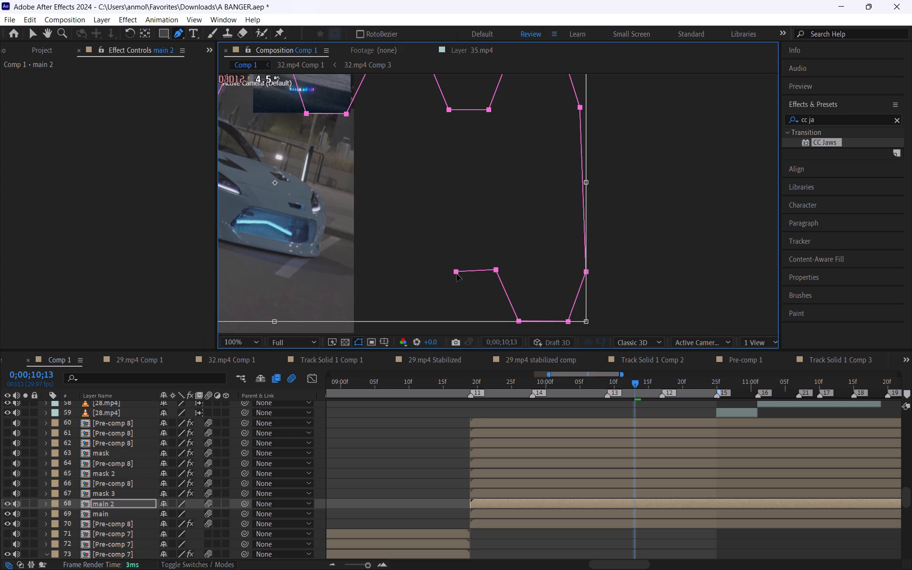
click(450, 399)
click(469, 439)
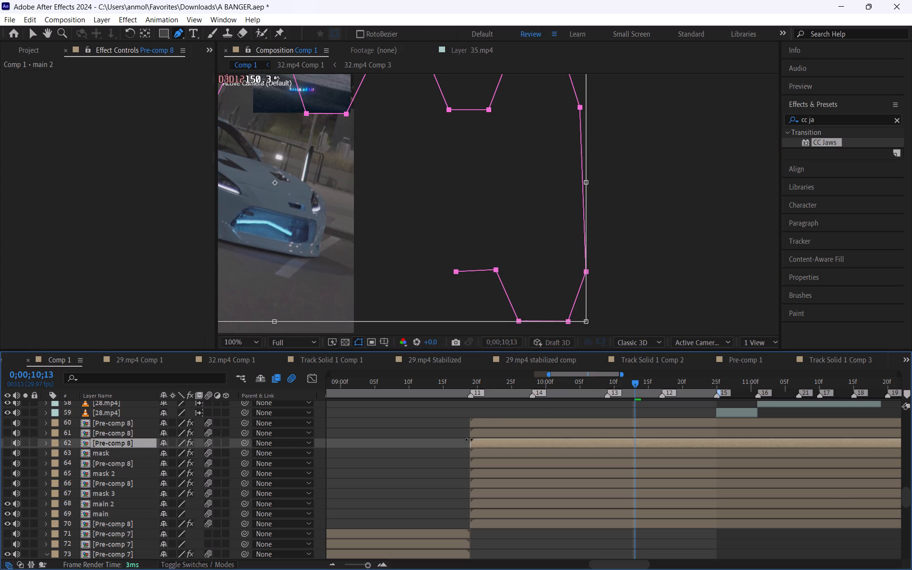
click(494, 503)
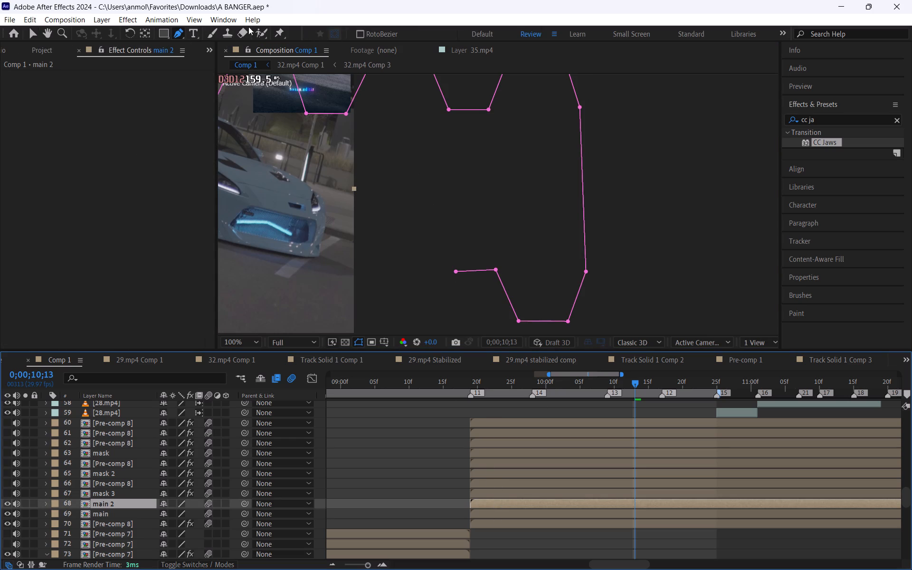
click(457, 272)
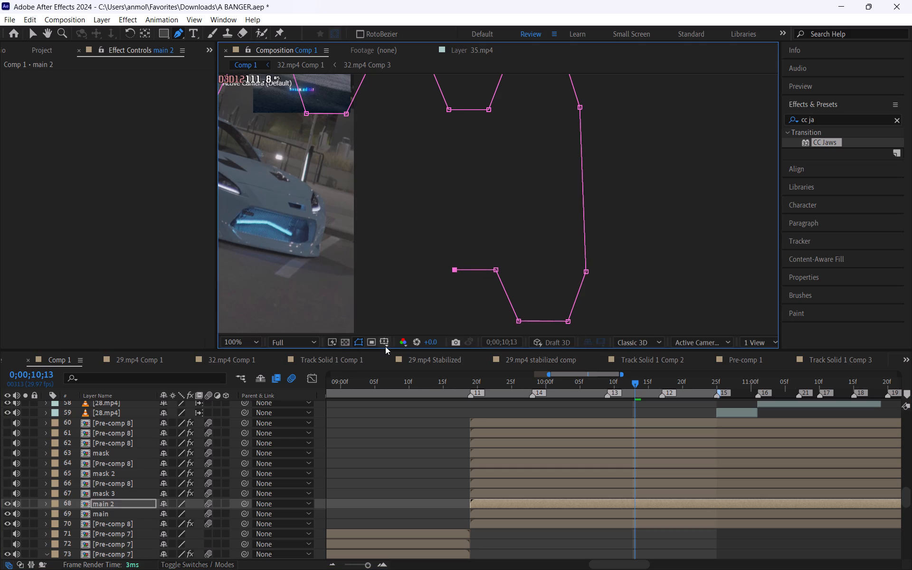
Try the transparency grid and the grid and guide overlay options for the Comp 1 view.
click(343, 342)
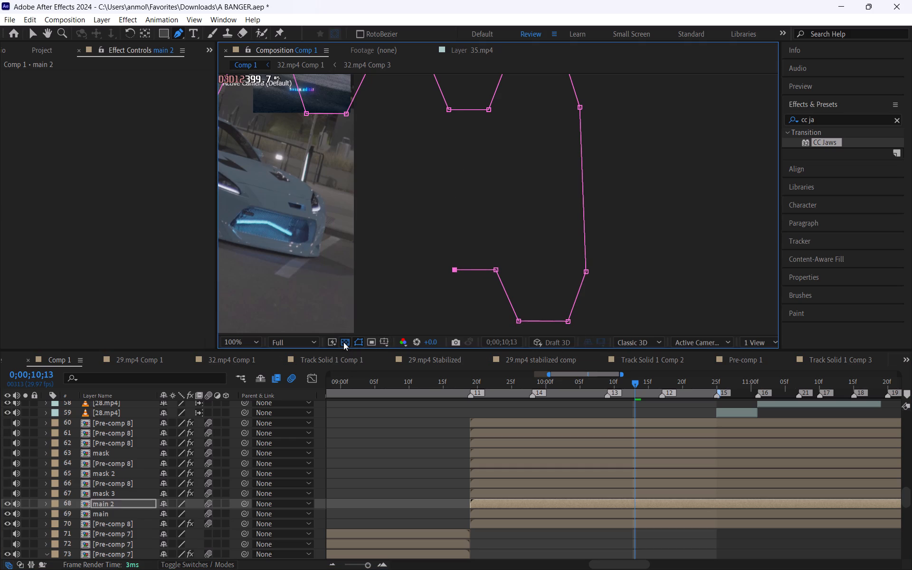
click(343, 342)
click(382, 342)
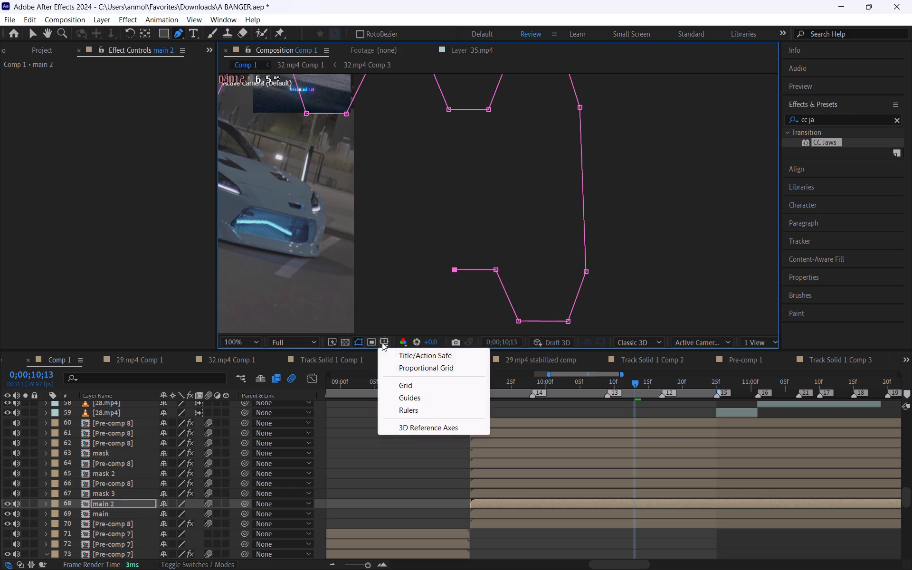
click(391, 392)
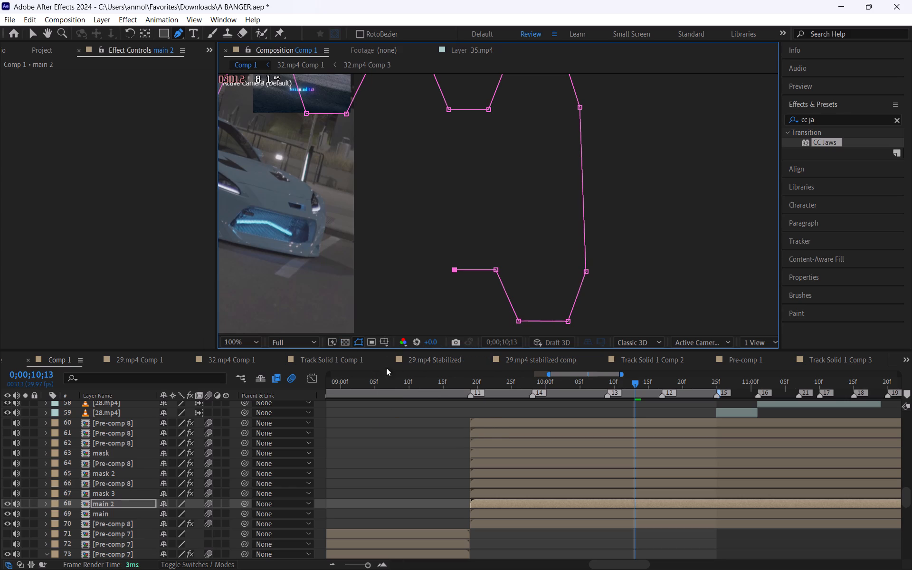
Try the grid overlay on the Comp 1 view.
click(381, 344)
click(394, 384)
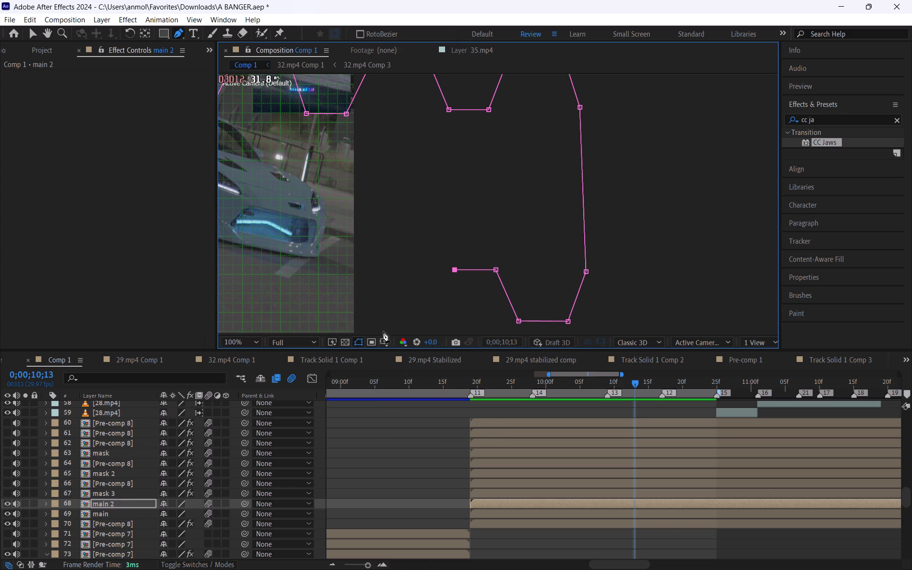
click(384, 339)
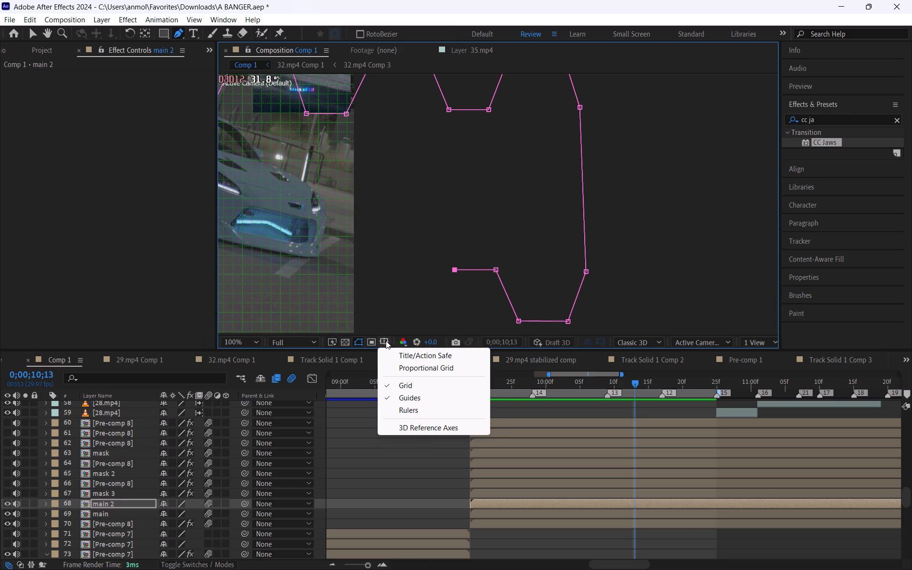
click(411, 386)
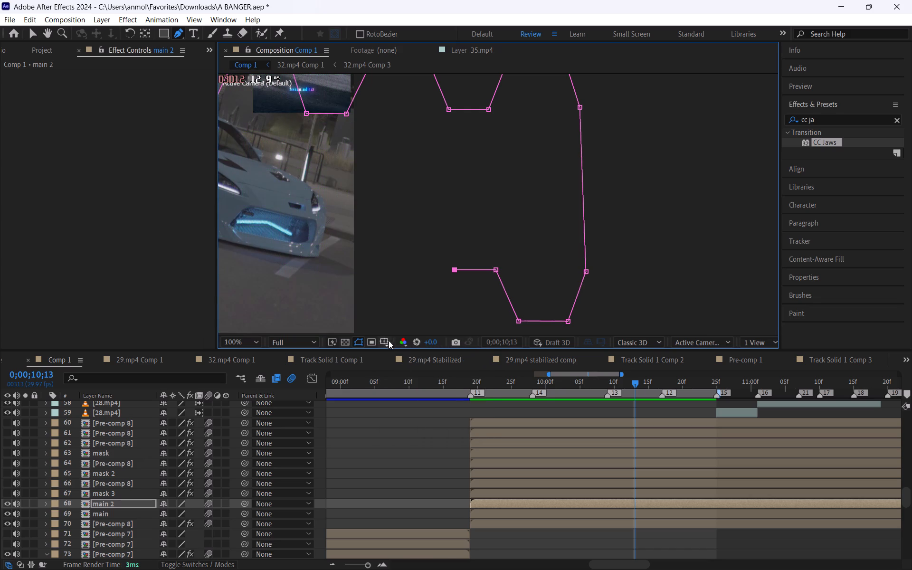
Turn off the guides overlay in the Comp 1 view.
click(386, 339)
click(409, 400)
Add a mask point sloping down from the flat gap to start the second lower tooth, level with the first lower tooth's tip.
key(space)
key(space)
key(space)
key(space)
key(space)
key(space)
key(space)
key(space)
key(space)
key(space)
key(space)
key(space)
key(space)
key(space)
key(space)
key(space)
key(space)
key(space)
key(space)
key(space)
drag(459, 186, 480, 192)
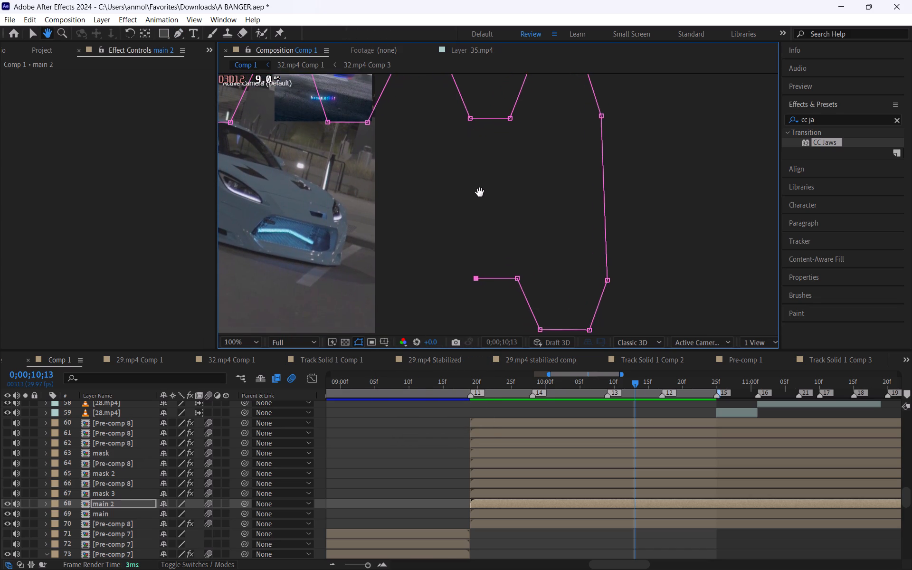
drag(480, 192, 480, 141)
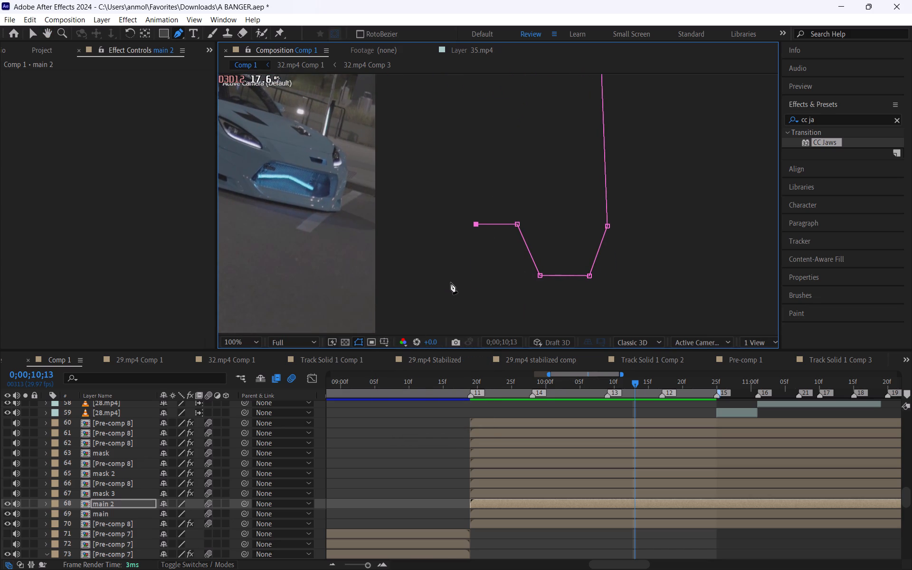
click(456, 281)
key(space)
key(space)
key(space)
click(451, 257)
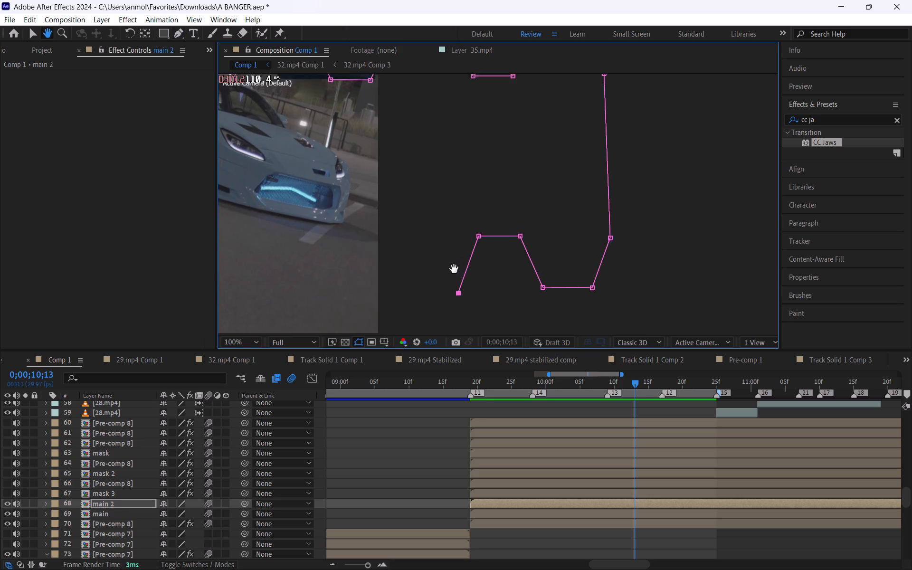
drag(457, 279, 457, 272)
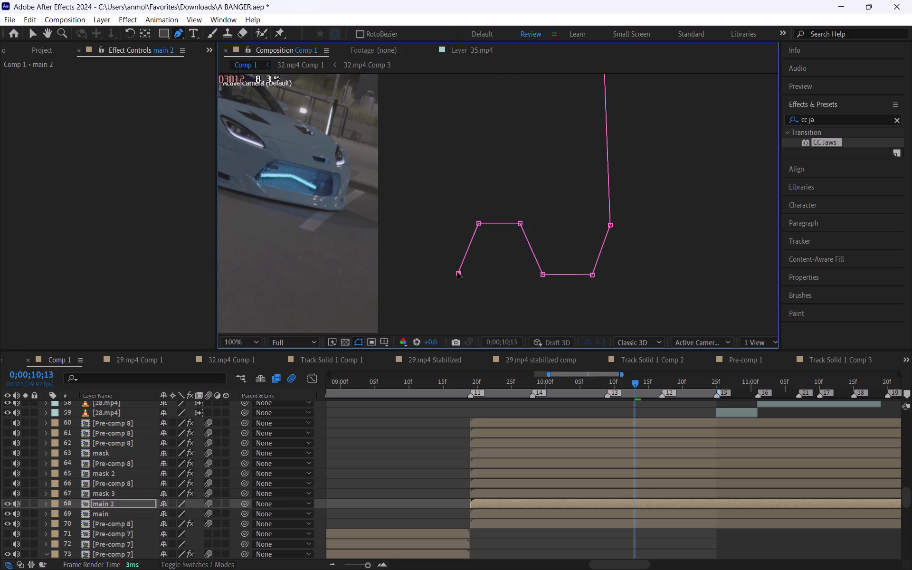
drag(457, 272, 457, 273)
Add a mask point inward from the open end to form the second lower tooth's flat tip.
key(space)
key(space)
key(space)
key(space)
key(space)
key(space)
key(space)
key(space)
key(space)
key(space)
key(space)
key(space)
key(space)
key(space)
key(space)
key(space)
key(space)
key(space)
key(space)
key(space)
drag(453, 277, 499, 309)
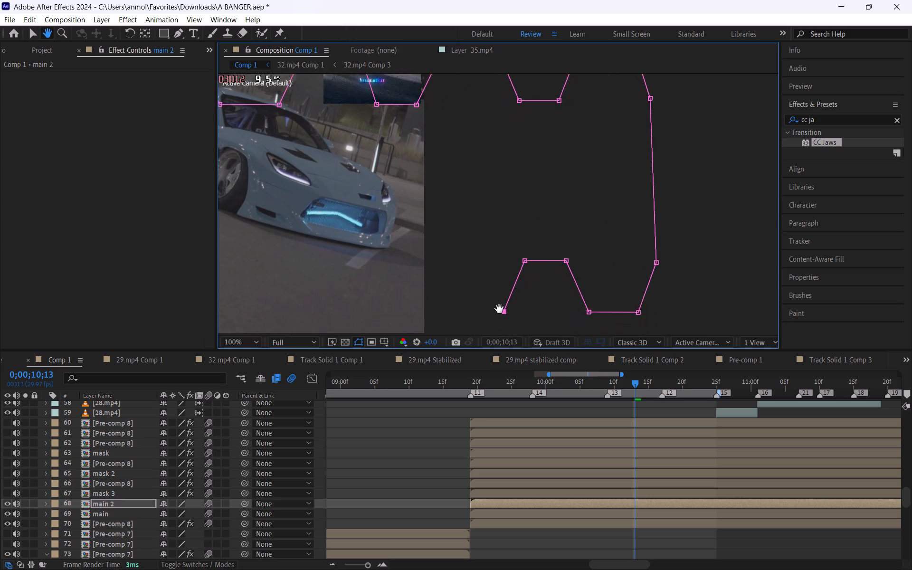
drag(499, 309, 498, 296)
double_click(457, 295)
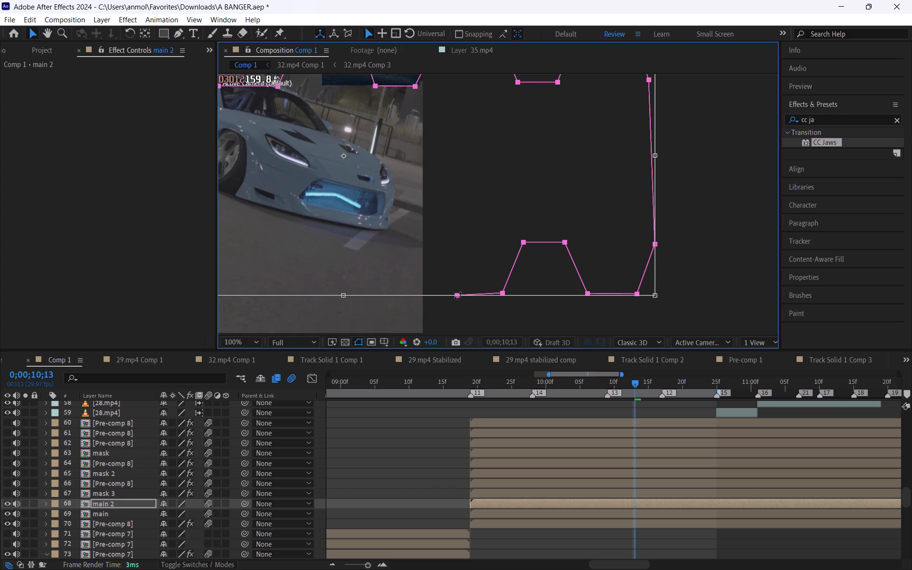
Leave mask free transform and nudge the newest mask point slightly up and outward to narrow the second lower tooth's tip.
click(446, 455)
click(476, 501)
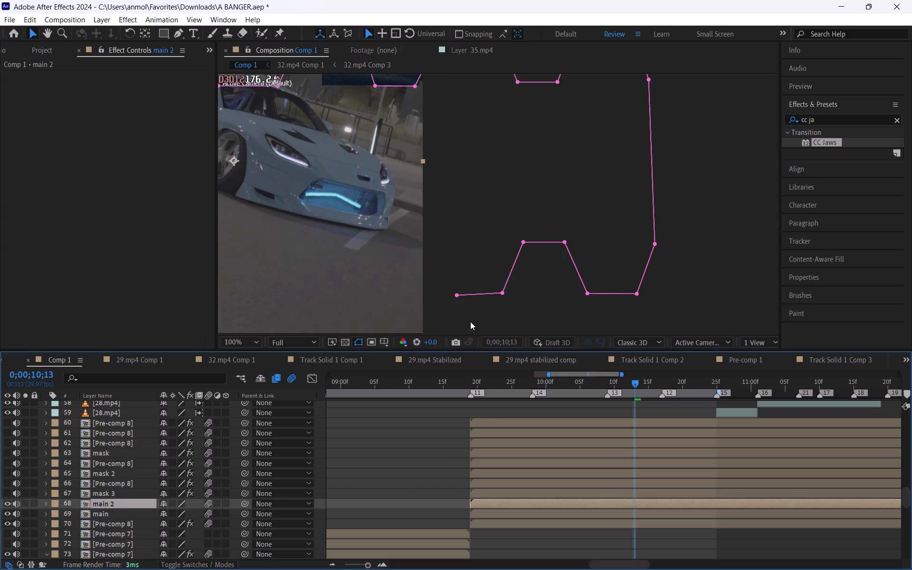
click(458, 297)
click(458, 297)
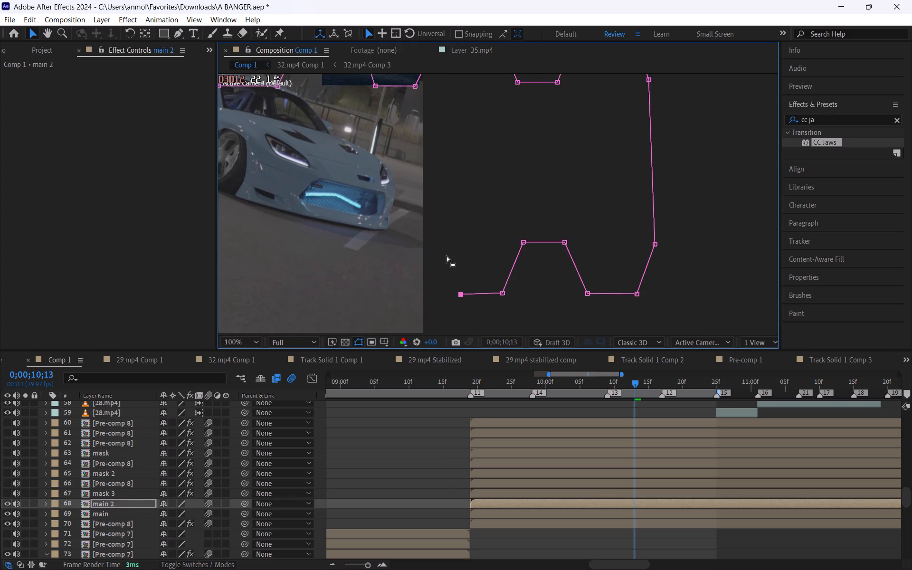
Resume the Pen tool and add a point above the second lower tooth's tip, level with the flat gap, to form its inner slope.
click(259, 36)
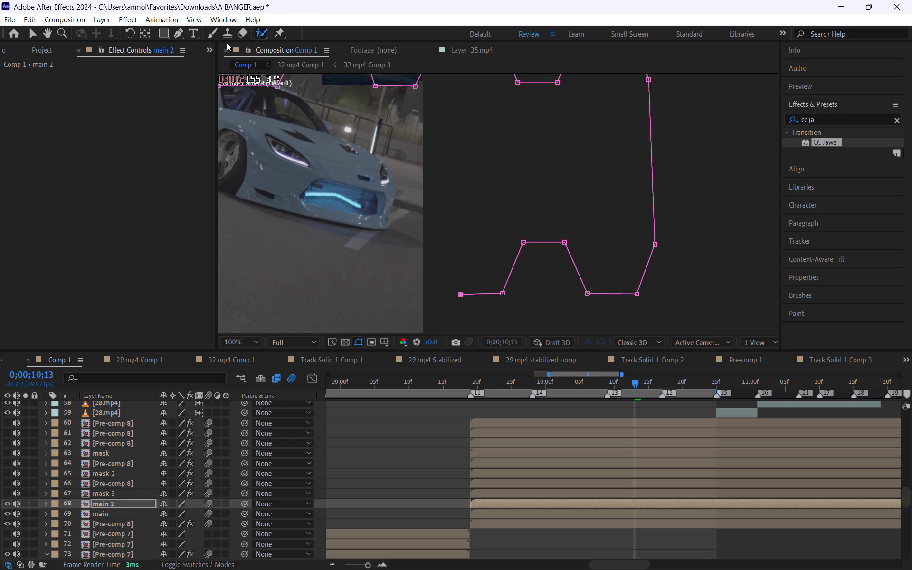
click(174, 37)
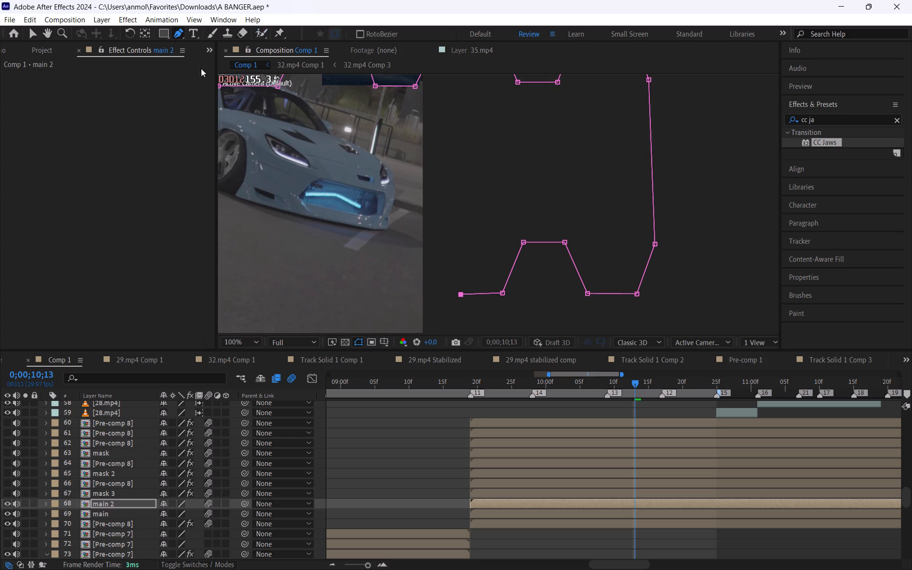
key(space)
key(space)
key(space)
key(space)
key(space)
key(space)
key(space)
key(space)
key(space)
key(space)
key(space)
key(space)
key(space)
key(space)
key(space)
key(space)
drag(478, 217, 475, 256)
key(space)
key(space)
key(space)
key(space)
key(space)
key(space)
key(space)
key(space)
key(space)
key(space)
key(space)
key(space)
key(space)
drag(476, 276, 481, 243)
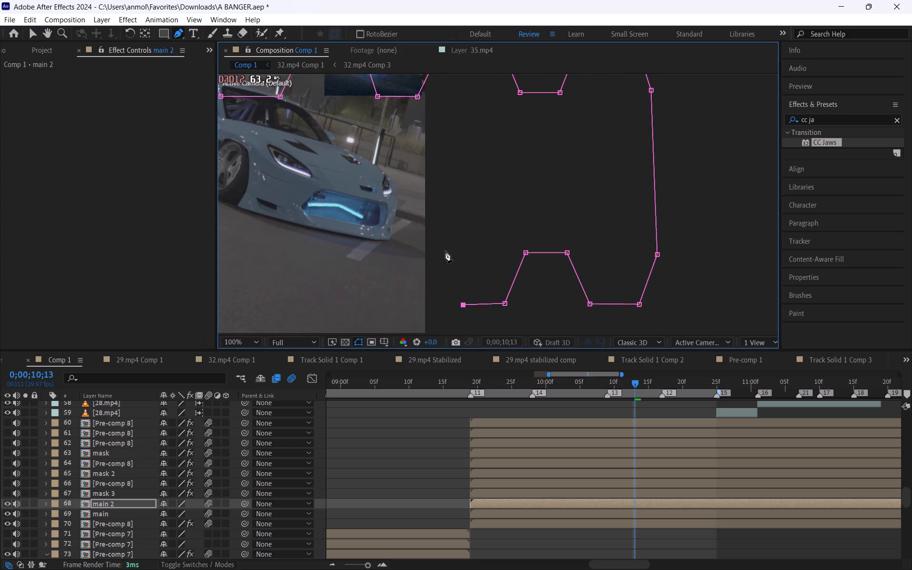
click(446, 252)
click(446, 251)
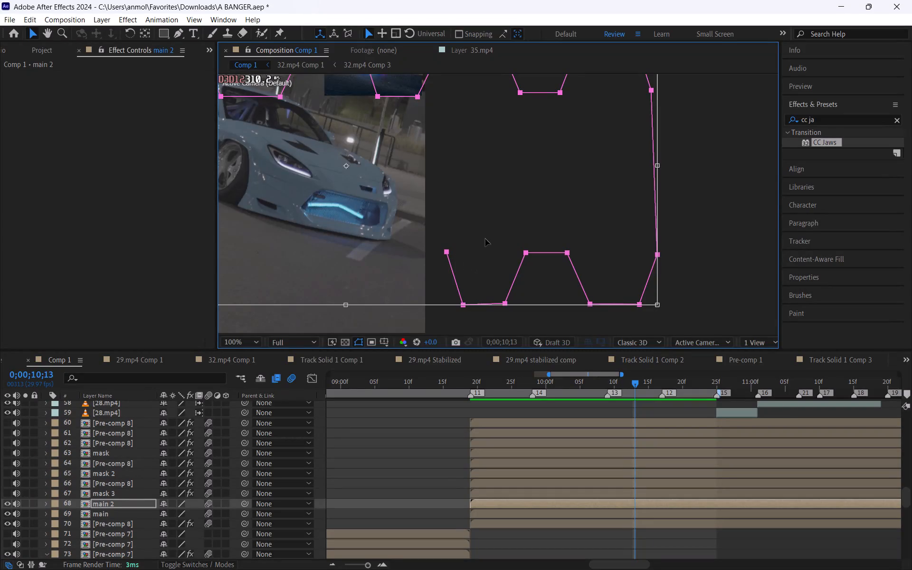
click(437, 469)
click(487, 505)
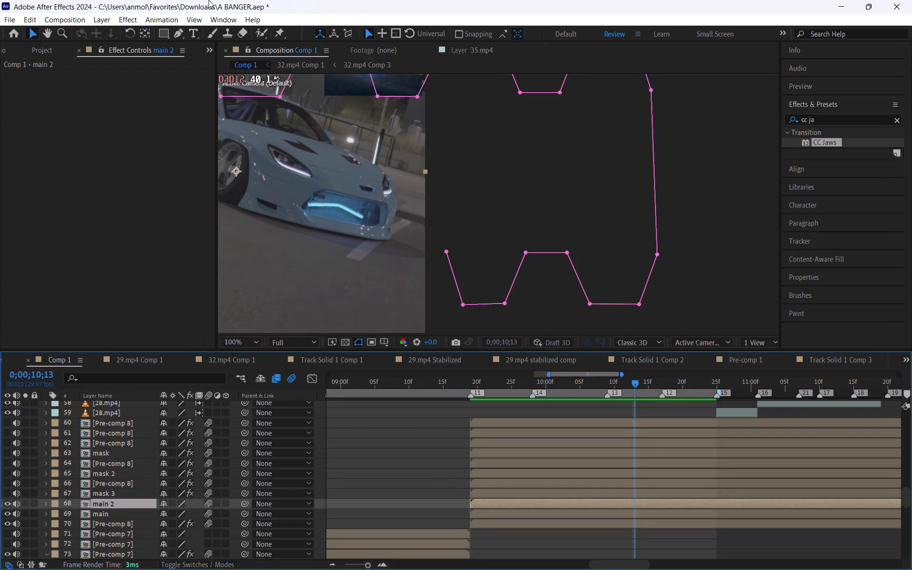
Continue the main 2 mask from its open end with a point inward and down to the tooth-tip level, starting the third lower tooth.
click(180, 31)
key(space)
key(space)
key(space)
key(space)
key(space)
key(space)
key(space)
key(space)
key(space)
key(space)
key(space)
key(space)
key(space)
key(space)
key(space)
key(space)
key(space)
key(space)
key(space)
key(space)
drag(446, 173, 460, 276)
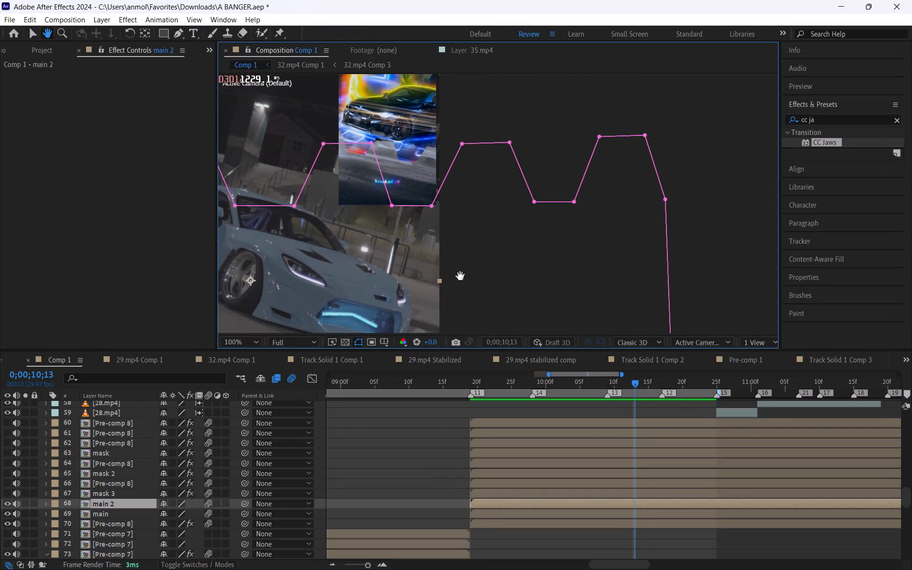
drag(460, 276, 460, 221)
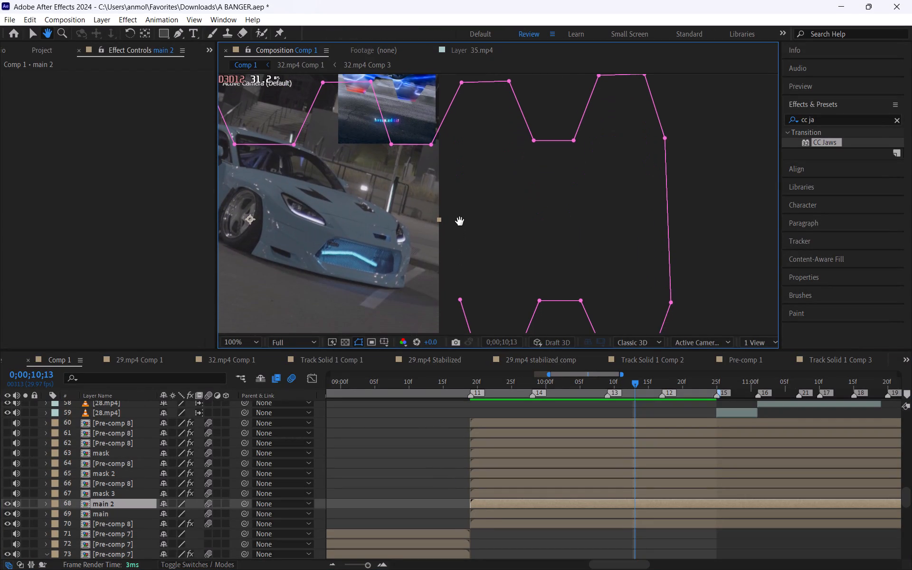
drag(460, 221, 461, 148)
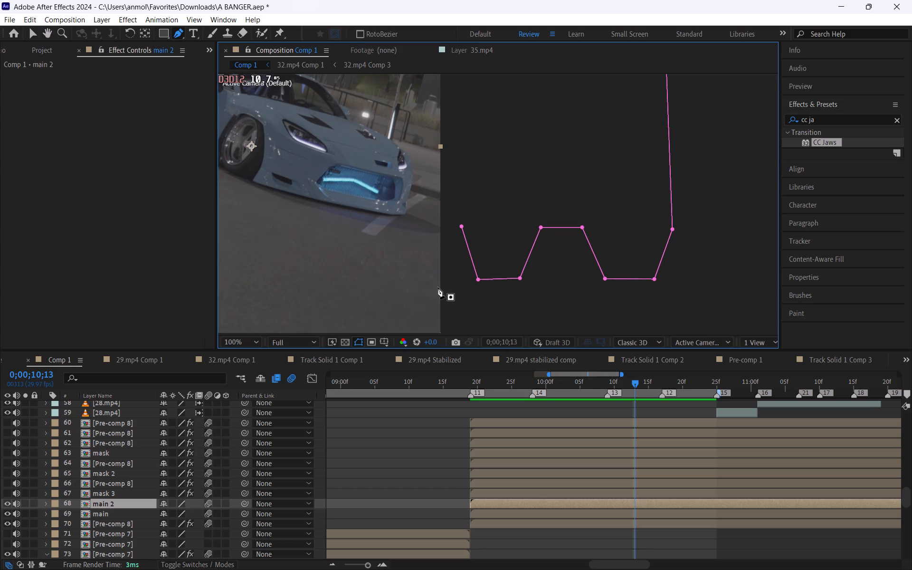
click(434, 283)
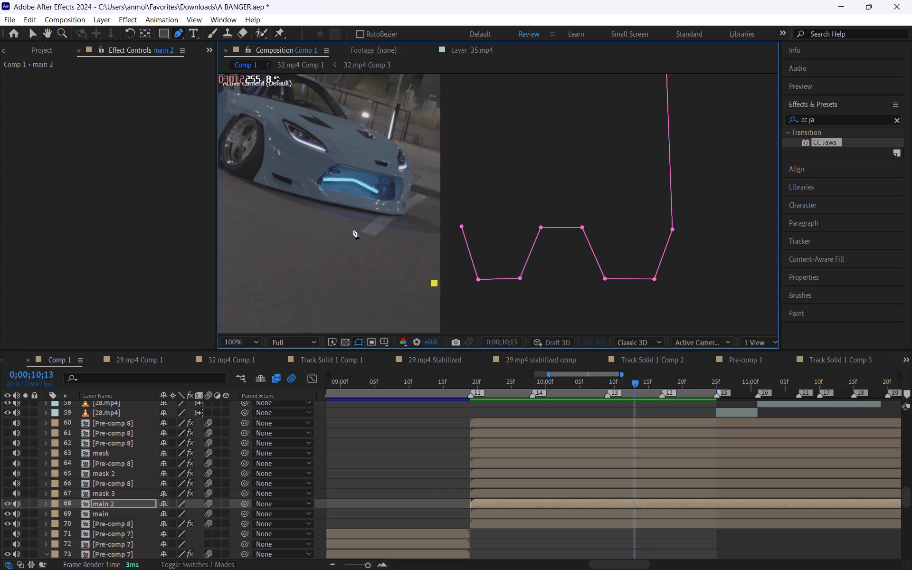
key(ctrl+z)
click(463, 227)
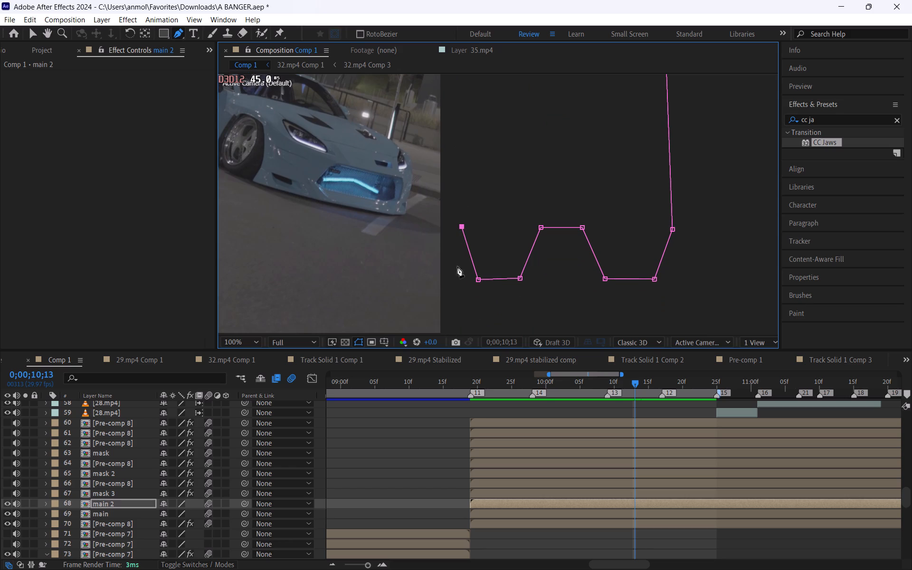
click(435, 279)
Examine how the lower teeth of the main 2 mask line up with the upper teeth.
key(space)
key(space)
key(space)
key(space)
key(space)
key(space)
key(space)
key(space)
key(space)
key(space)
key(space)
key(space)
key(space)
key(space)
key(space)
key(space)
key(space)
key(space)
key(space)
key(space)
drag(441, 263, 431, 401)
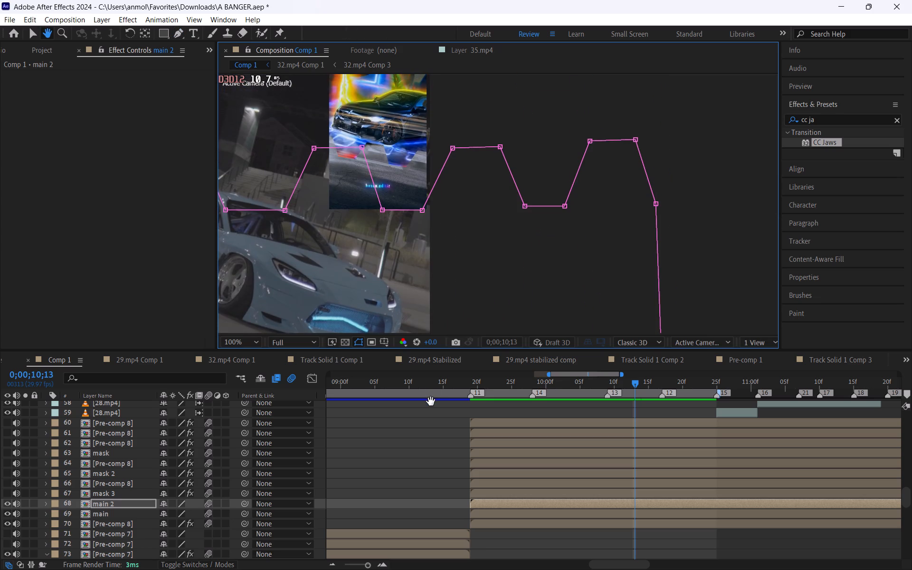
drag(431, 401, 434, 303)
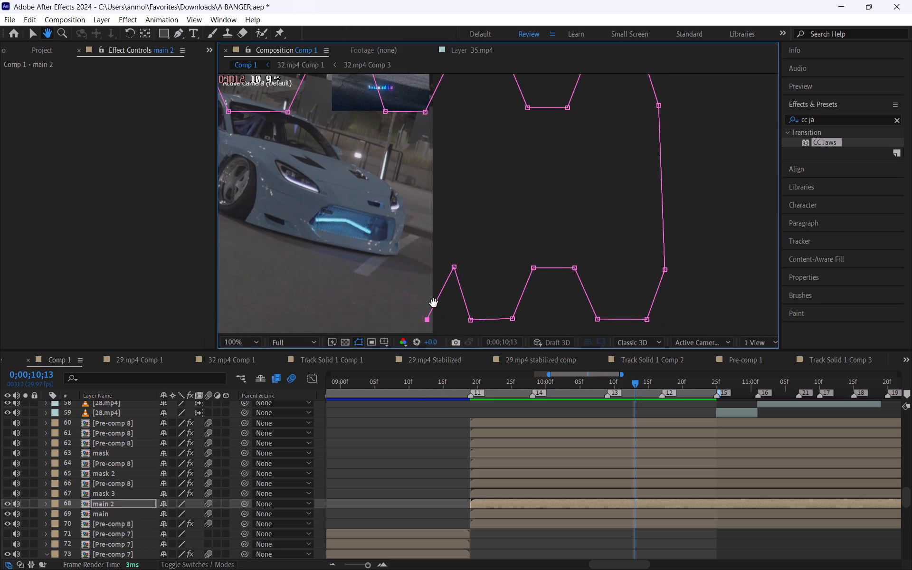
drag(434, 303, 435, 347)
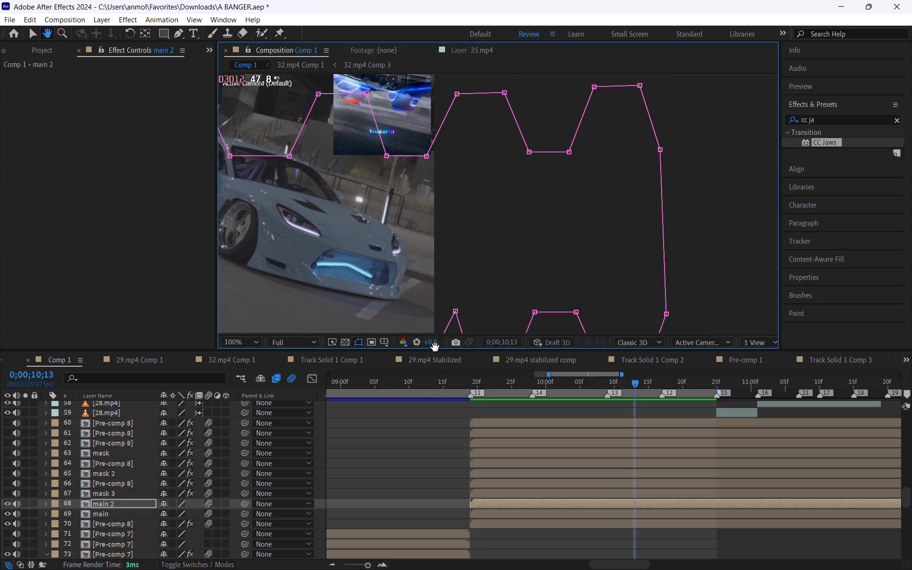
drag(435, 347, 438, 308)
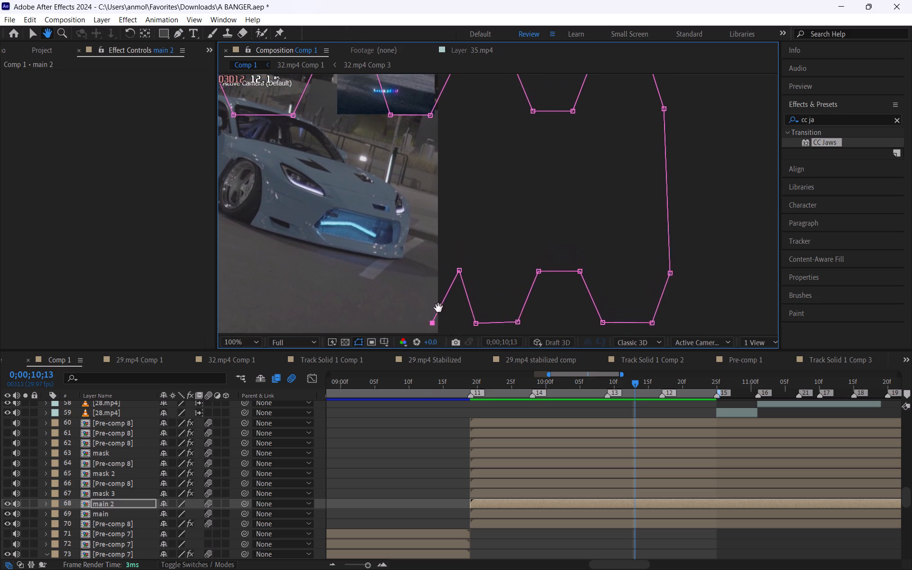
drag(438, 308, 425, 344)
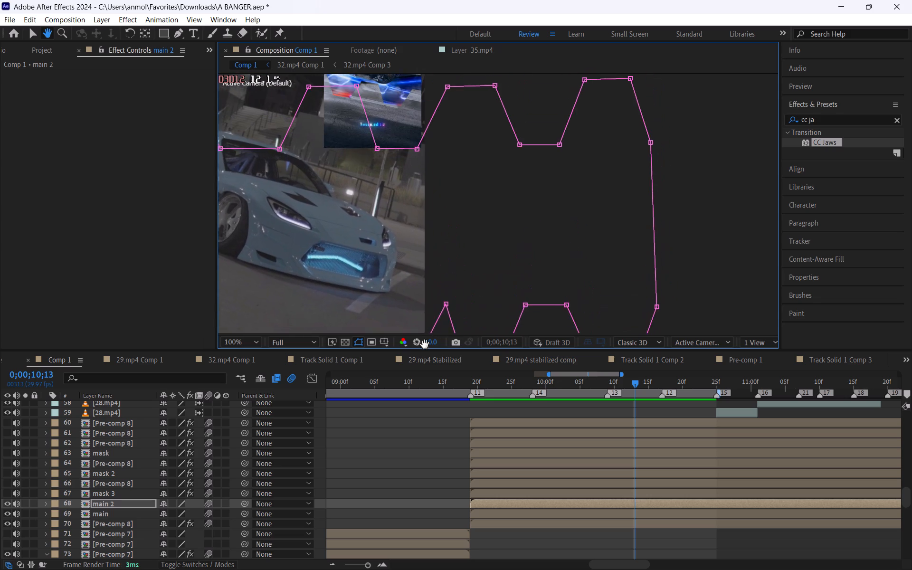
drag(425, 344, 422, 365)
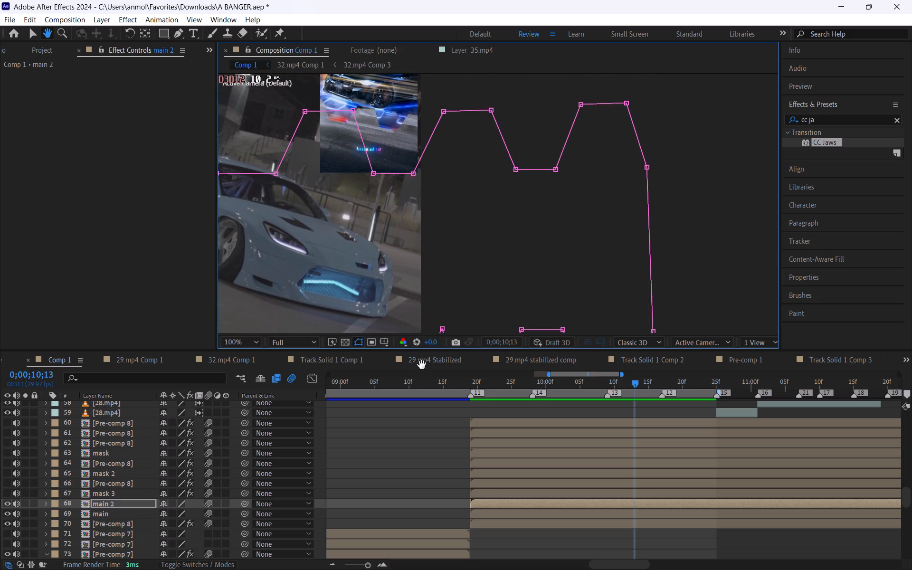
drag(422, 365, 418, 348)
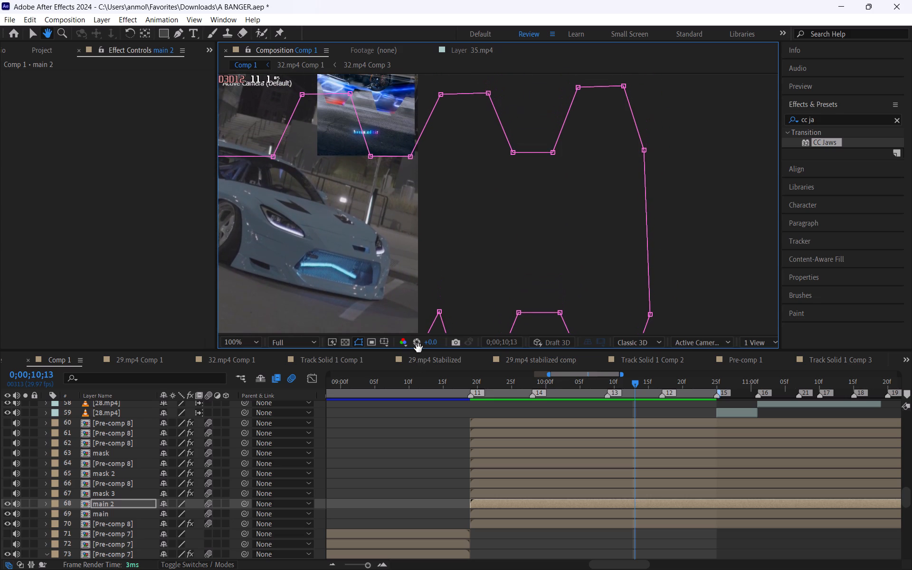
drag(418, 348, 417, 256)
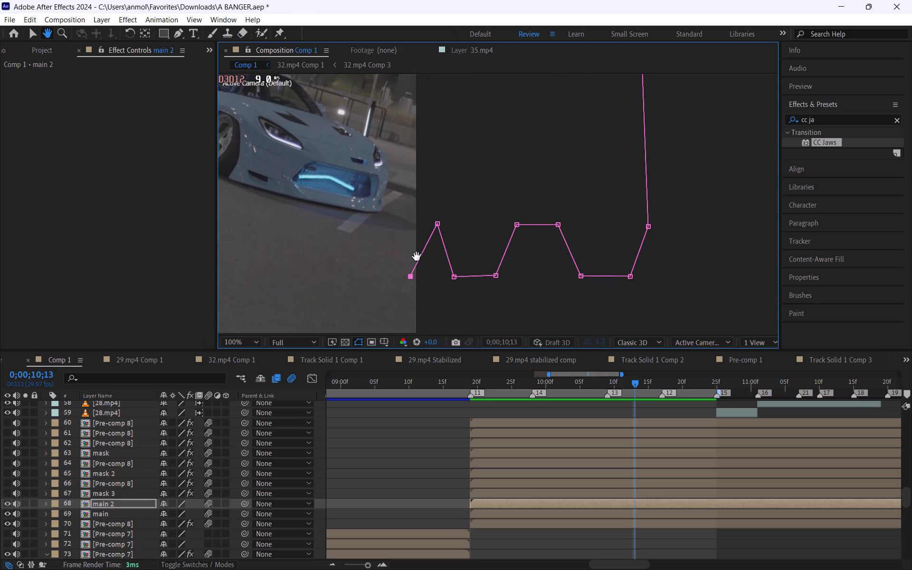
Move the point above the second lower tooth inward and shift the mask's open end inward at tooth-tip level to widen the tooth.
drag(417, 256, 417, 254)
key(space)
key(space)
key(space)
key(space)
key(space)
key(space)
key(space)
key(space)
key(space)
key(space)
key(space)
key(space)
key(space)
key(space)
key(space)
key(space)
key(space)
key(space)
key(space)
key(space)
drag(438, 219, 434, 388)
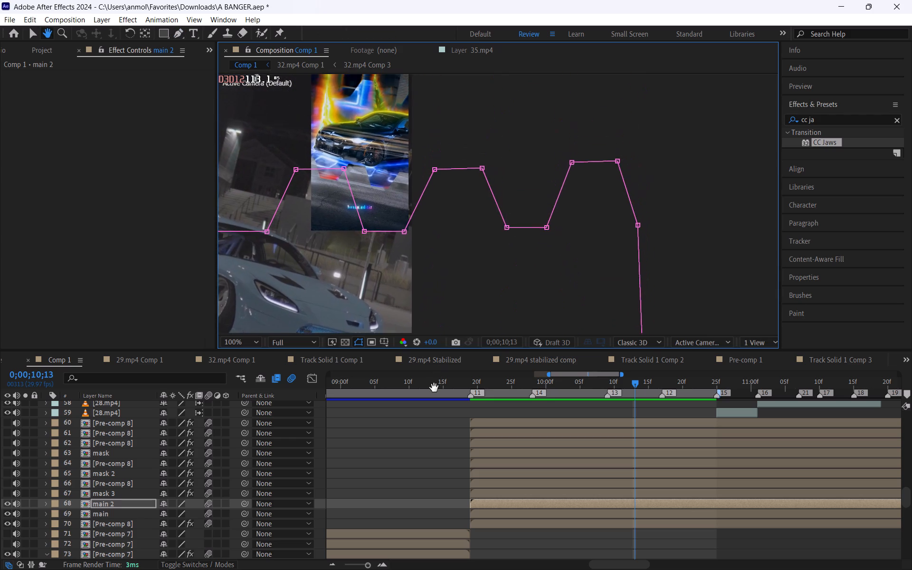
drag(434, 388, 430, 247)
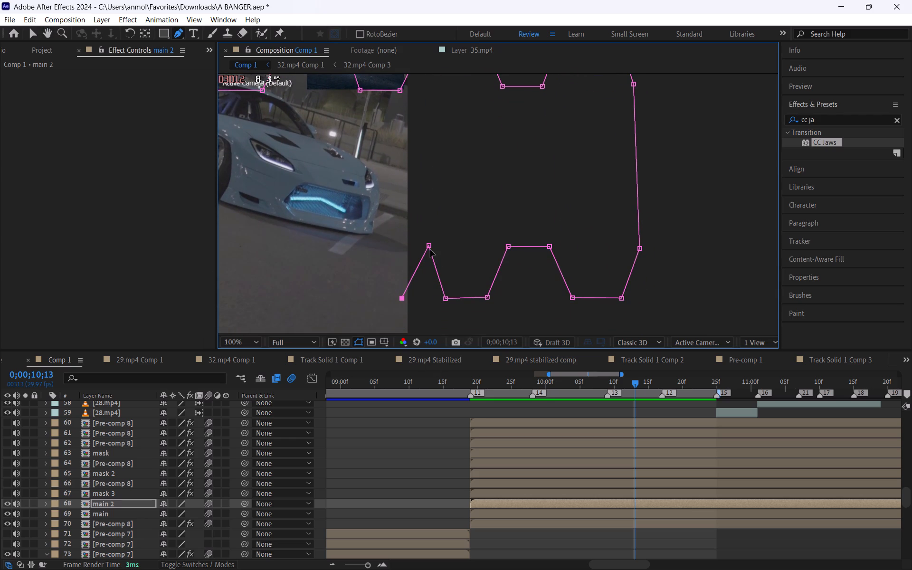
drag(430, 248, 404, 250)
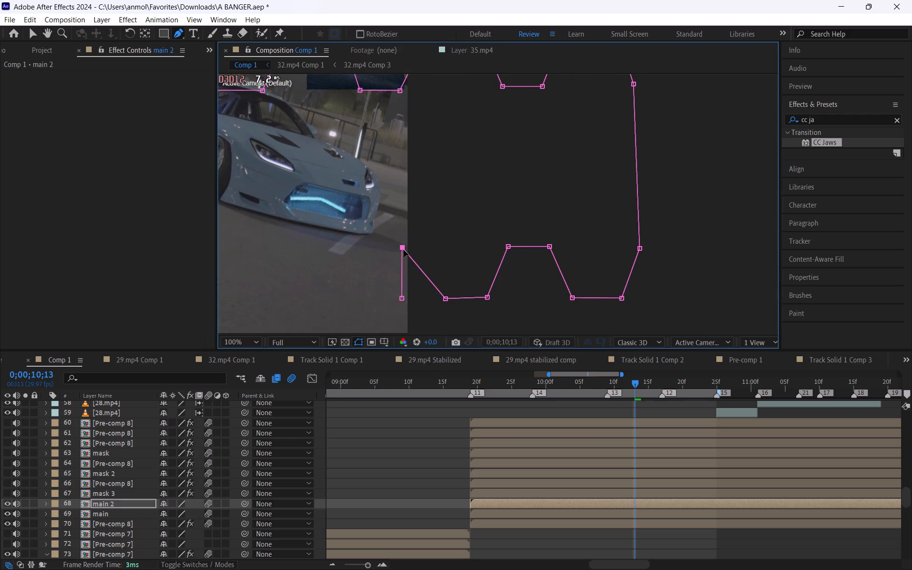
drag(401, 298, 377, 296)
drag(377, 296, 374, 297)
Nudge the second lower tooth's tip points and the flat gap's outer point inward, and fine-tune the first tooth's tip points.
drag(446, 299, 440, 298)
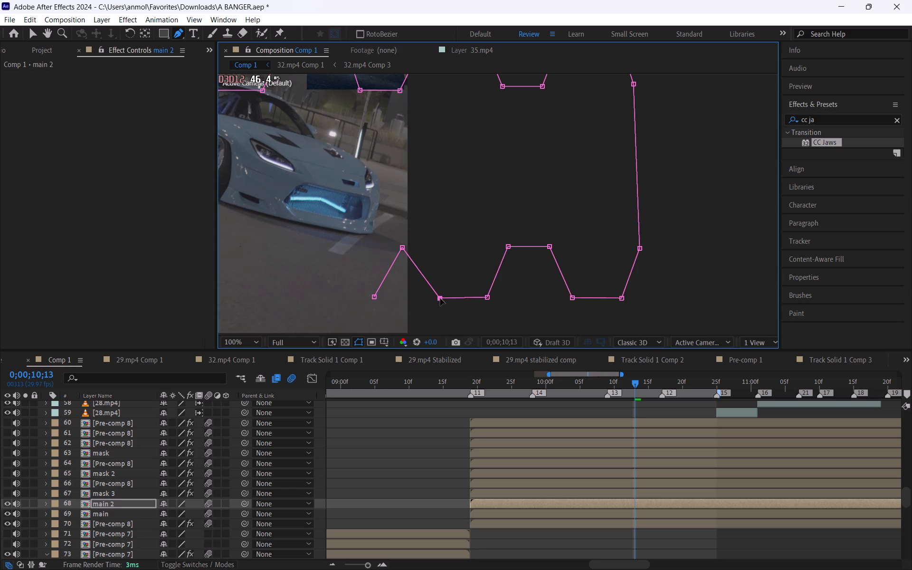
drag(440, 298, 437, 299)
drag(486, 299, 479, 299)
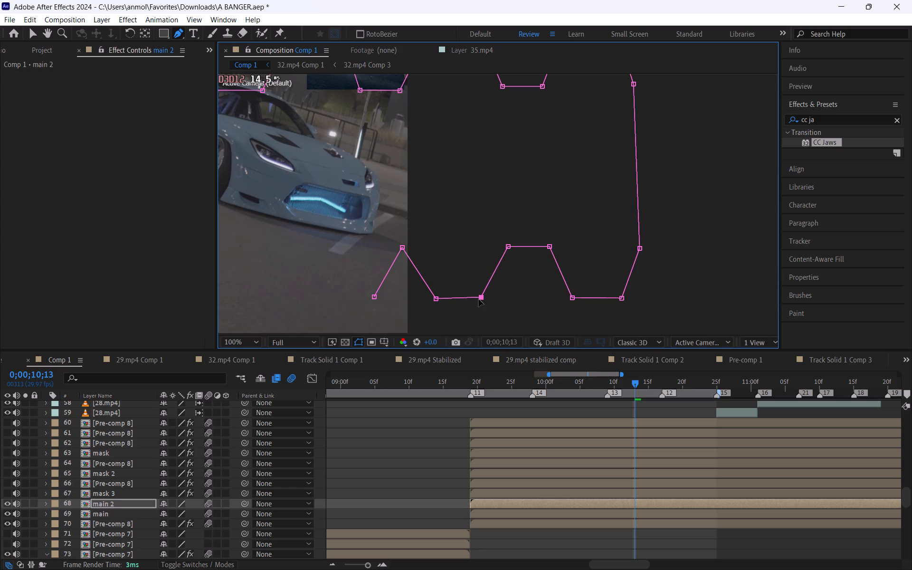
drag(479, 299, 478, 299)
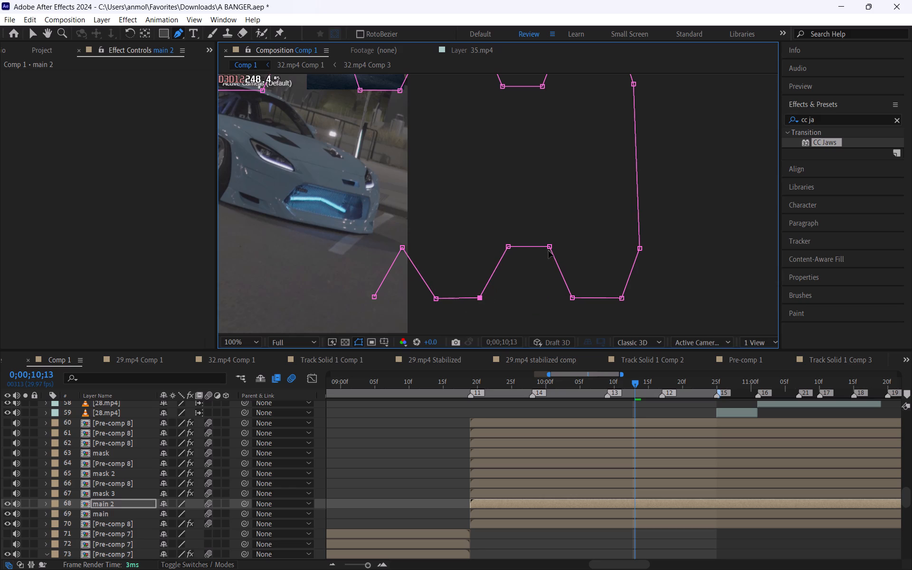
drag(549, 247, 543, 247)
click(572, 300)
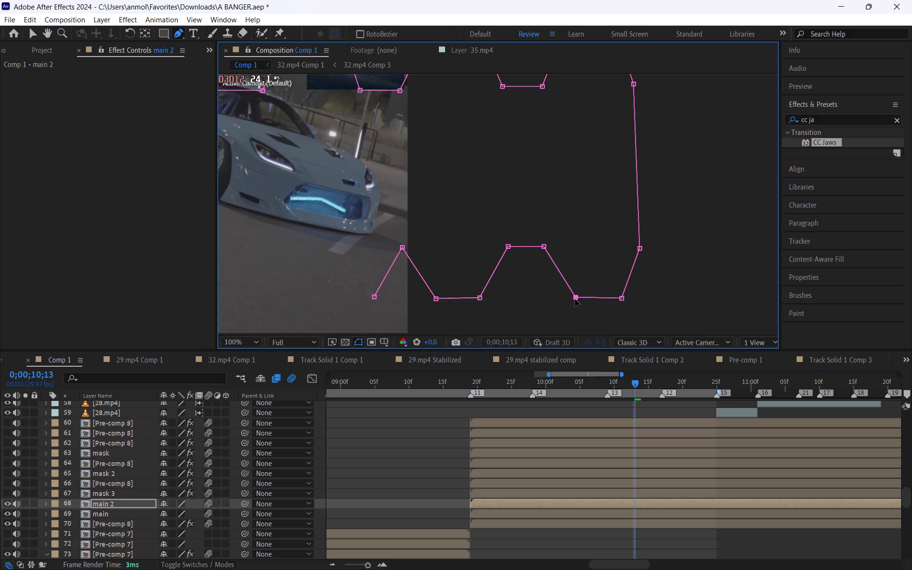
click(620, 298)
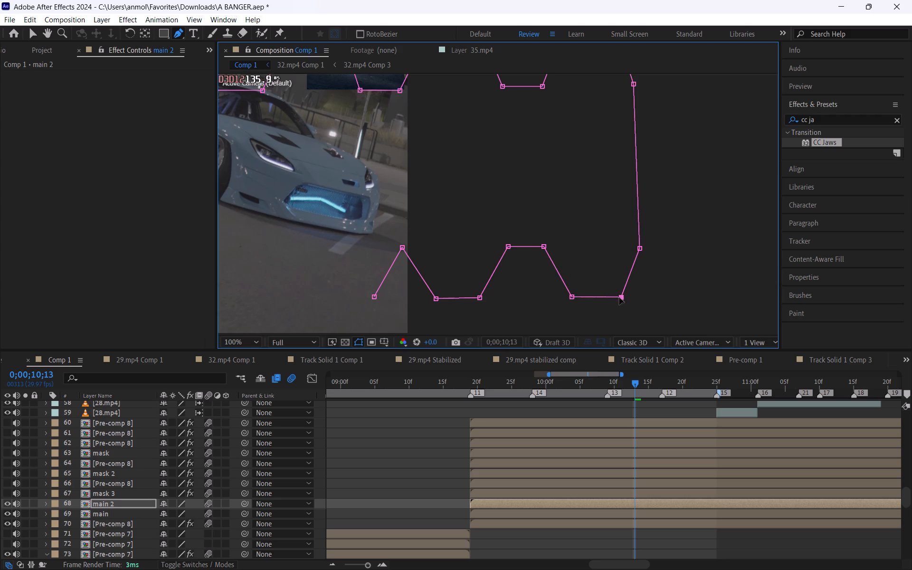
Raise the main 2 mask's open end point level with its neighbour above the second lower tooth to form another flat gap.
key(space)
key(space)
key(space)
key(space)
key(space)
key(space)
key(space)
key(space)
key(space)
key(space)
key(space)
key(space)
key(space)
key(space)
key(space)
key(space)
key(space)
key(space)
key(space)
key(space)
drag(519, 297, 624, 351)
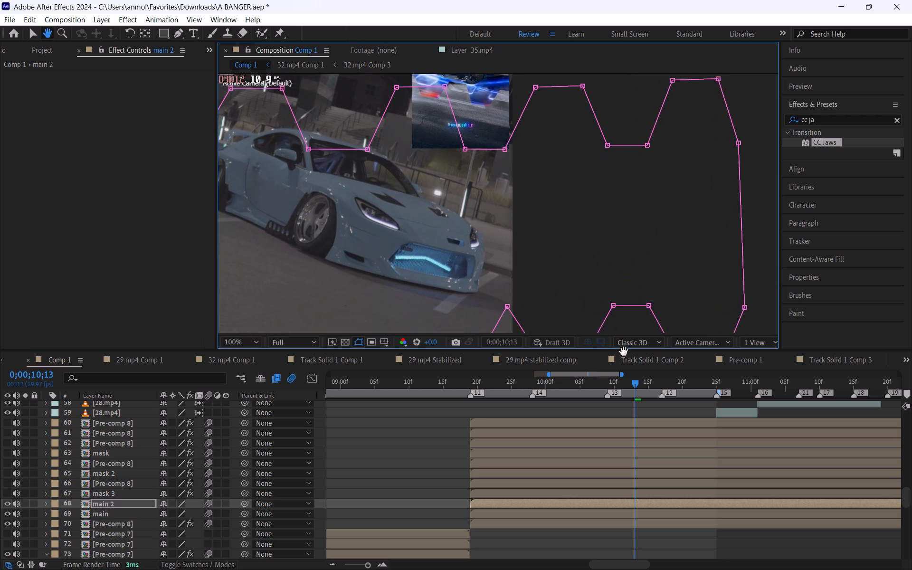
drag(624, 351, 621, 318)
drag(477, 318, 479, 296)
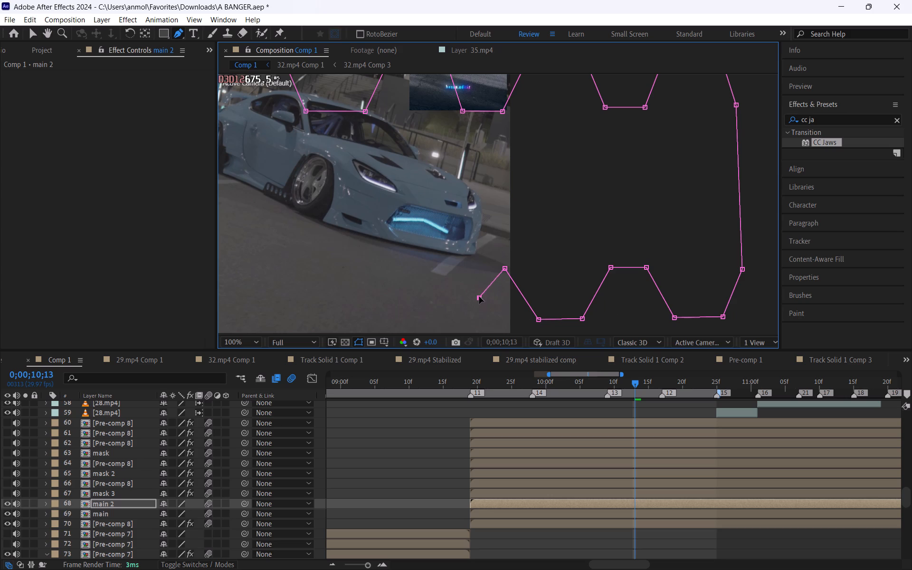
drag(479, 296, 474, 269)
drag(474, 269, 467, 269)
Display the grid overlay in the Comp 1 composition view.
key(space)
key(space)
key(space)
key(space)
key(space)
key(space)
key(space)
key(space)
key(space)
key(space)
key(space)
key(space)
key(space)
key(space)
key(space)
key(space)
key(space)
key(space)
key(space)
key(space)
key(space)
key(space)
key(space)
key(space)
key(space)
key(space)
key(space)
key(space)
key(space)
key(space)
key(space)
key(space)
key(space)
key(space)
key(space)
key(space)
key(space)
key(space)
key(space)
key(space)
drag(472, 274, 488, 312)
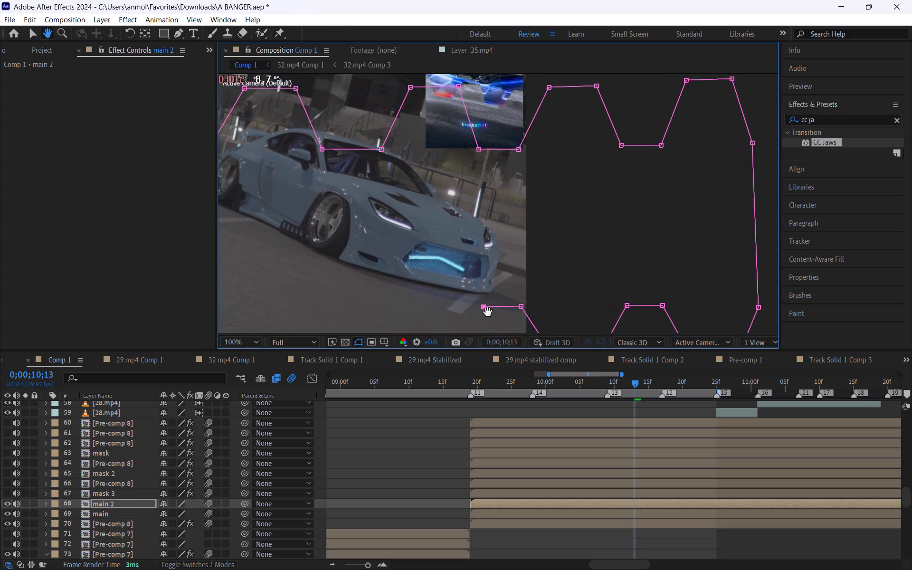
drag(488, 312, 484, 283)
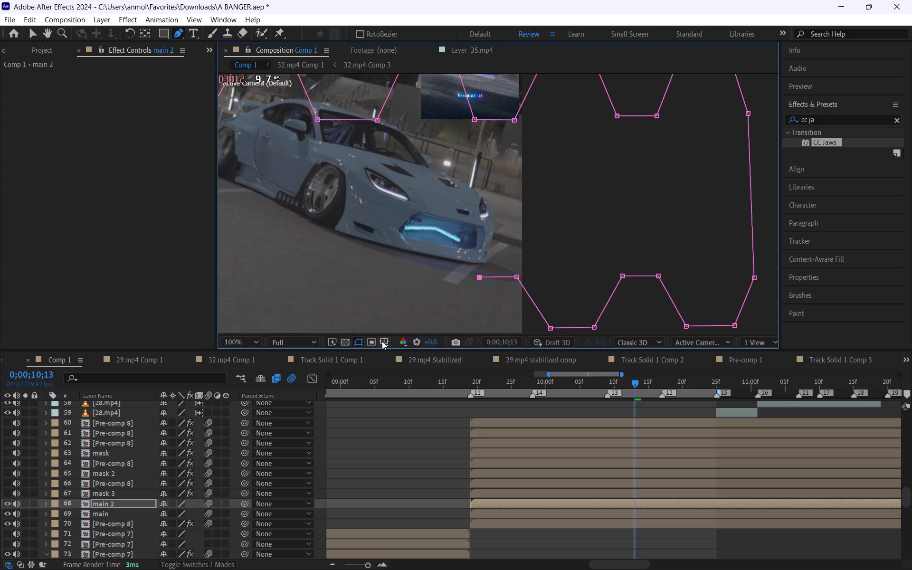
click(382, 341)
click(397, 389)
Nudge the mask's open end point slightly inward along the grid to line up with the upper tooth's inner tip corner.
key(space)
key(space)
key(space)
key(space)
key(space)
key(space)
key(space)
key(space)
key(space)
key(space)
key(space)
key(space)
key(space)
key(space)
key(space)
drag(413, 278, 415, 303)
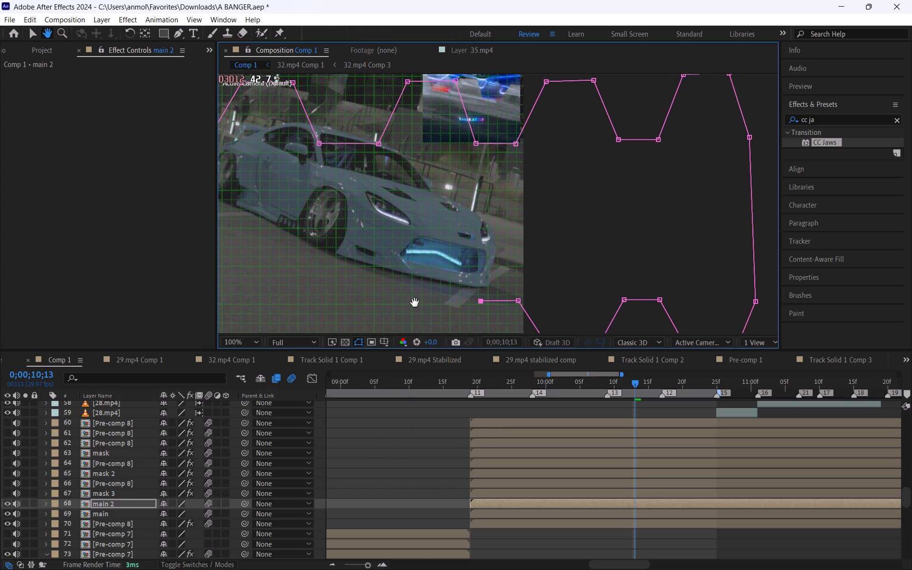
drag(415, 303, 414, 296)
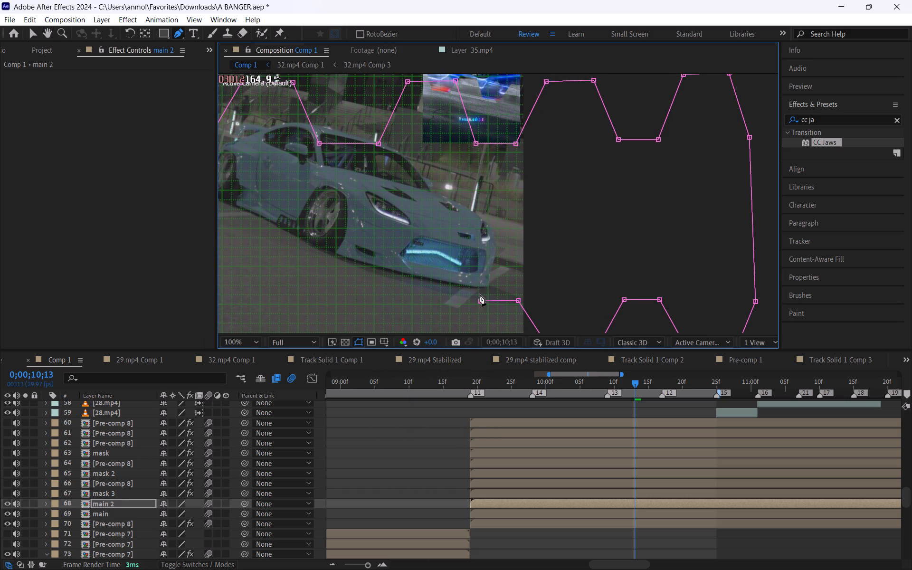
drag(480, 301, 476, 299)
drag(476, 299, 475, 300)
Extend the main 2 mask from the flat gap with a new open end point, lowered to form the third lower tooth's slanted side.
key(space)
key(space)
key(space)
key(space)
key(space)
key(space)
key(space)
key(space)
key(space)
key(space)
key(space)
key(space)
key(space)
key(space)
key(space)
key(space)
key(space)
key(space)
key(space)
key(space)
drag(475, 274, 477, 290)
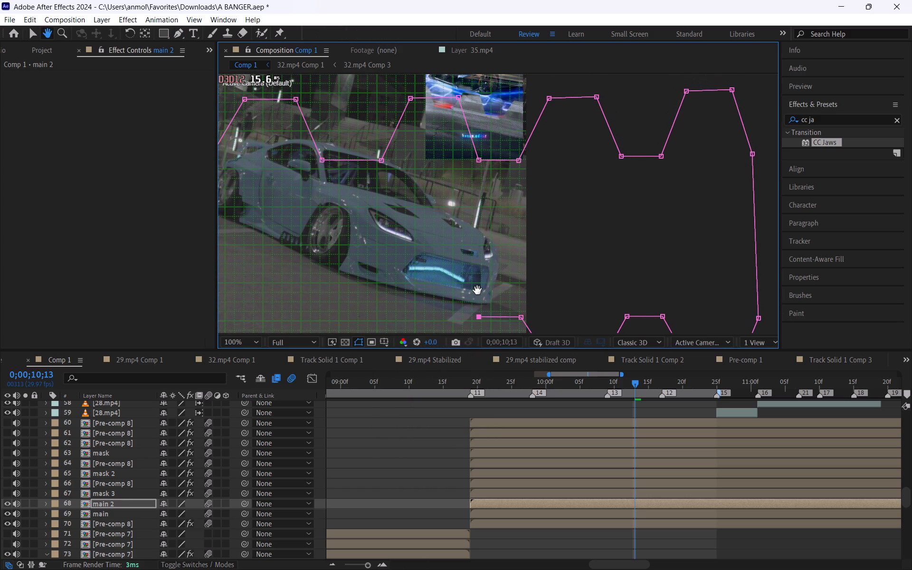
drag(477, 290, 477, 290)
scroll(466, 120, up, 1)
key(space)
key(space)
key(space)
key(space)
key(space)
key(space)
key(space)
key(space)
key(space)
key(space)
key(space)
key(space)
key(space)
key(space)
key(space)
key(space)
key(space)
key(space)
key(space)
key(space)
drag(472, 207, 470, 180)
drag(476, 228, 477, 196)
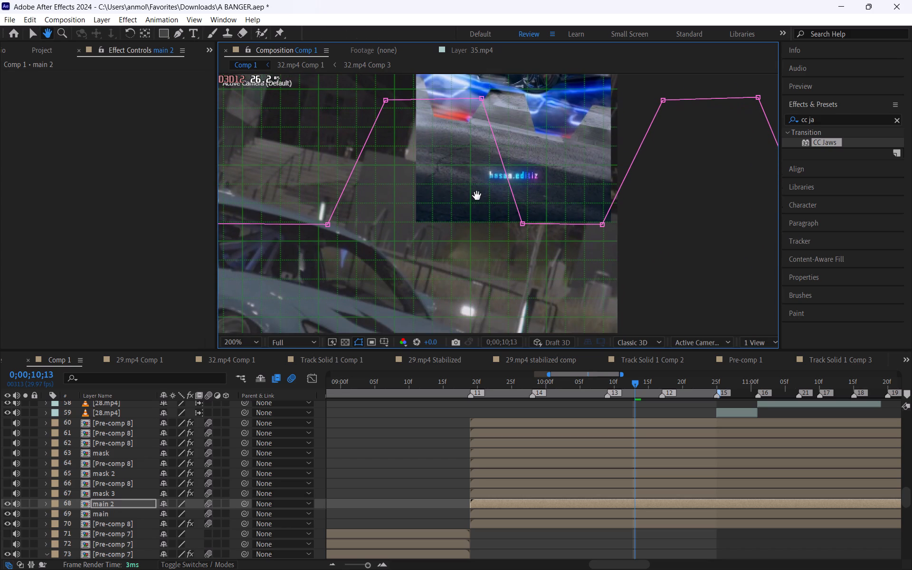
drag(486, 248, 487, 214)
drag(489, 263, 488, 227)
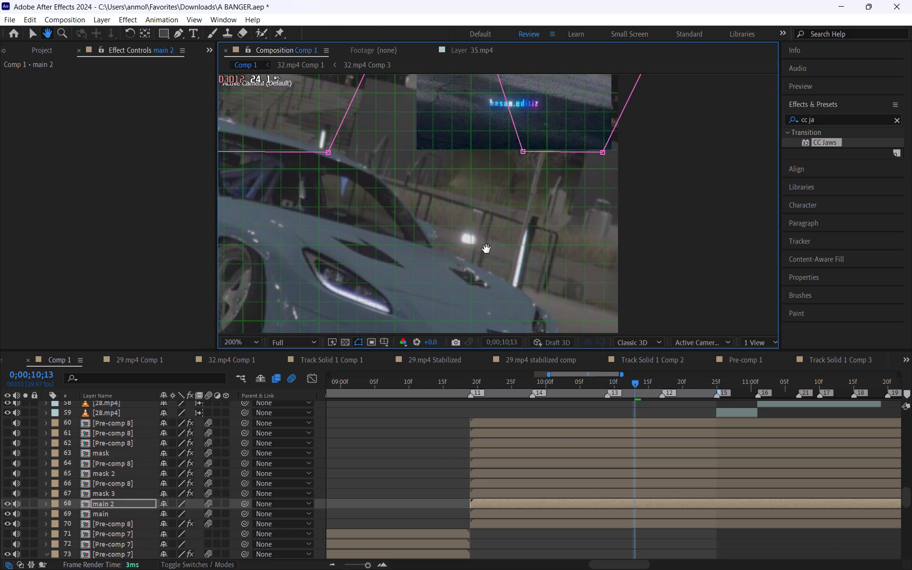
drag(486, 248, 487, 243)
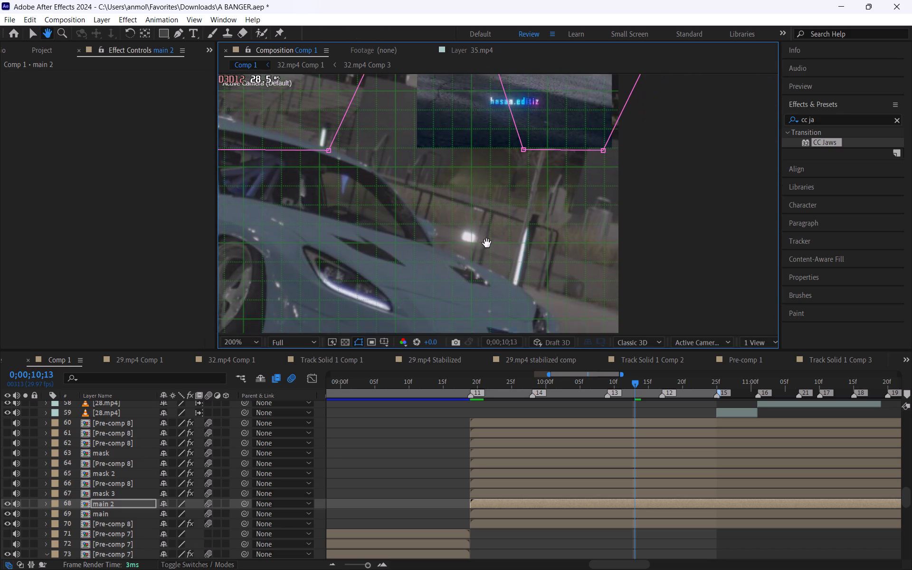
drag(487, 243, 478, 94)
click(476, 235)
key(space)
key(space)
key(space)
key(space)
drag(486, 258, 488, 283)
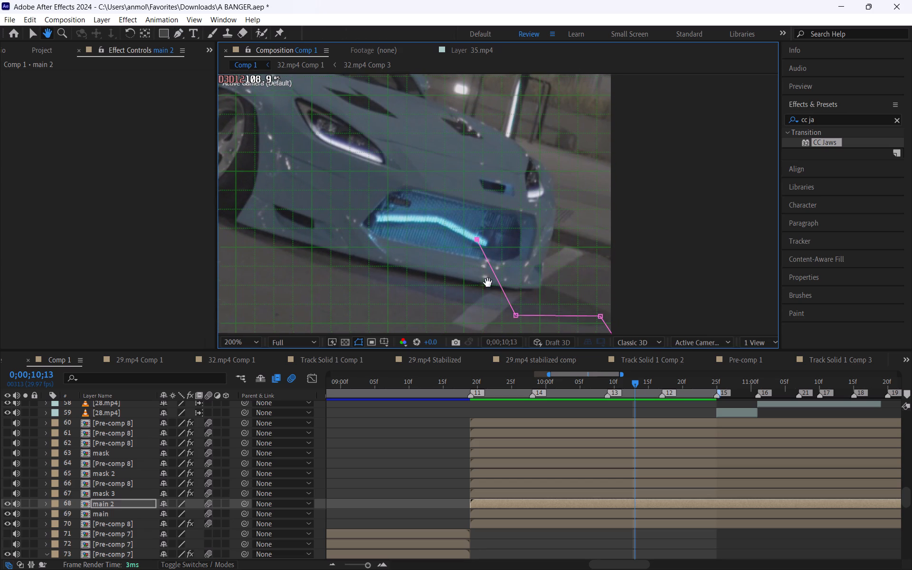
drag(488, 283, 485, 275)
scroll(475, 230, down, 1)
key(space)
key(space)
key(space)
key(space)
key(space)
key(space)
key(space)
key(space)
key(space)
key(space)
key(space)
key(space)
key(space)
key(space)
key(space)
key(space)
key(space)
key(space)
key(space)
key(space)
drag(475, 230, 474, 273)
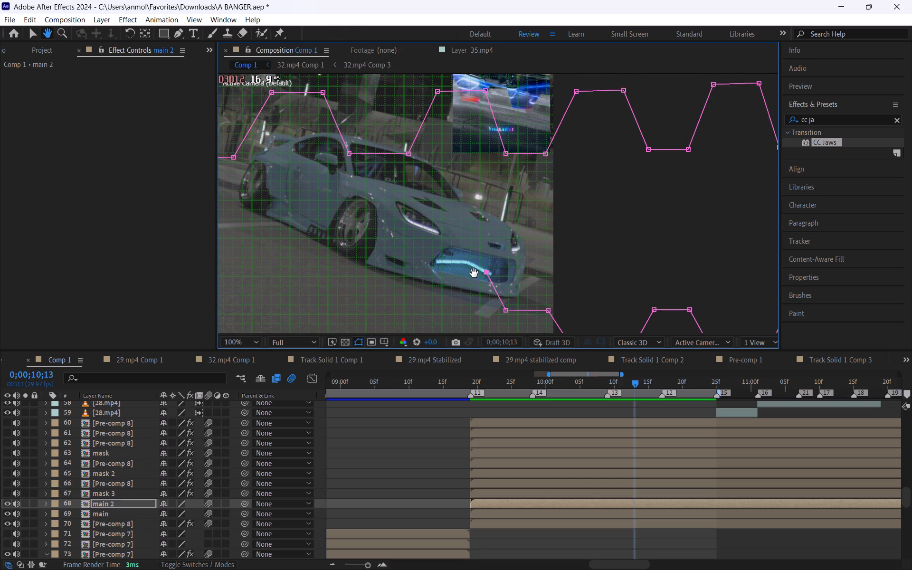
drag(474, 273, 470, 274)
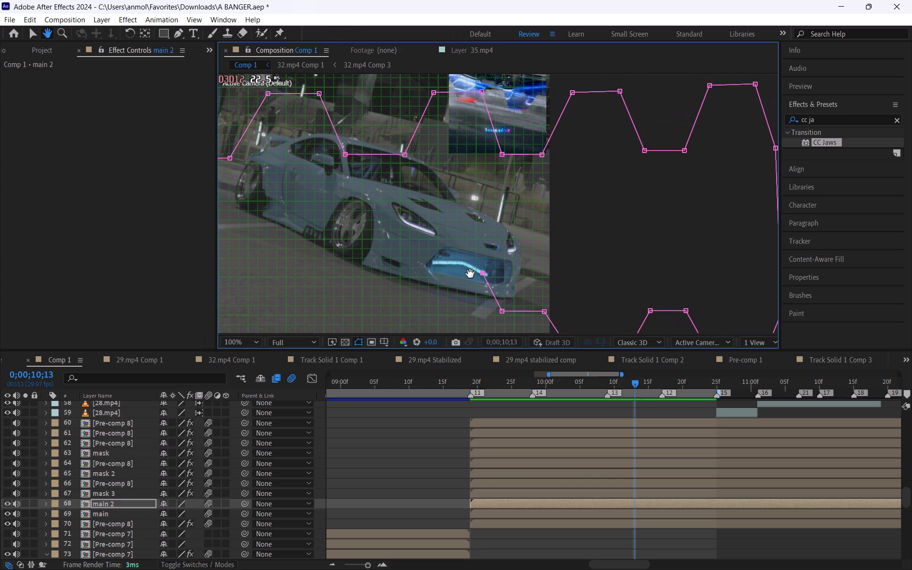
drag(470, 274, 470, 137)
drag(484, 138, 482, 209)
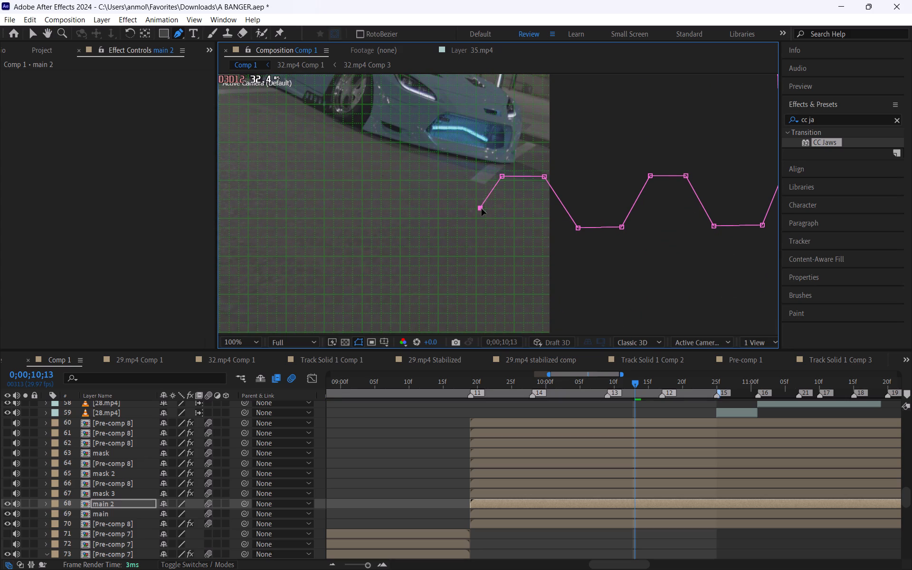
drag(482, 209, 484, 227)
drag(484, 227, 484, 227)
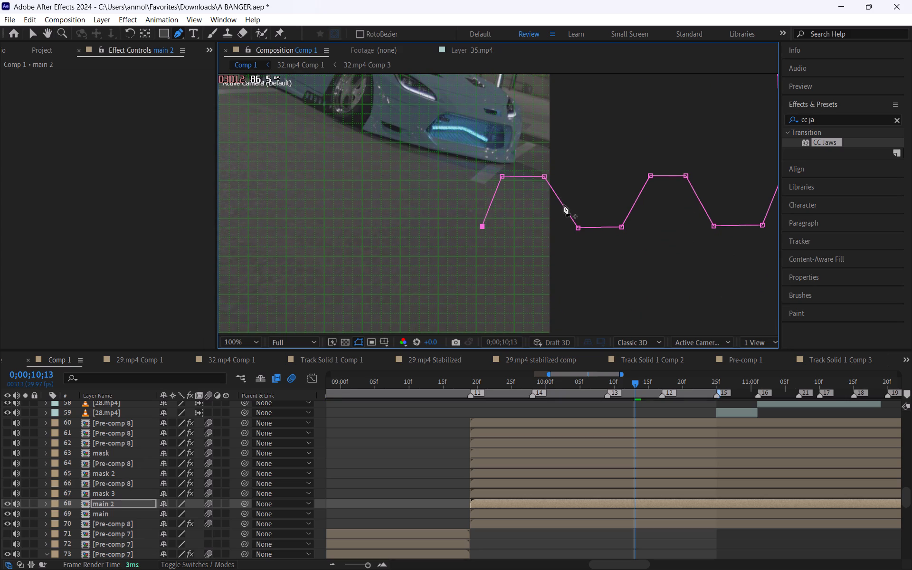
Move the second lower tooth's tip corner closer to the flat gap beside the third tooth, and nudge that gap's adjoining corner to match.
drag(577, 228, 568, 228)
drag(568, 228, 564, 225)
key(space)
key(space)
key(space)
key(space)
click(544, 178)
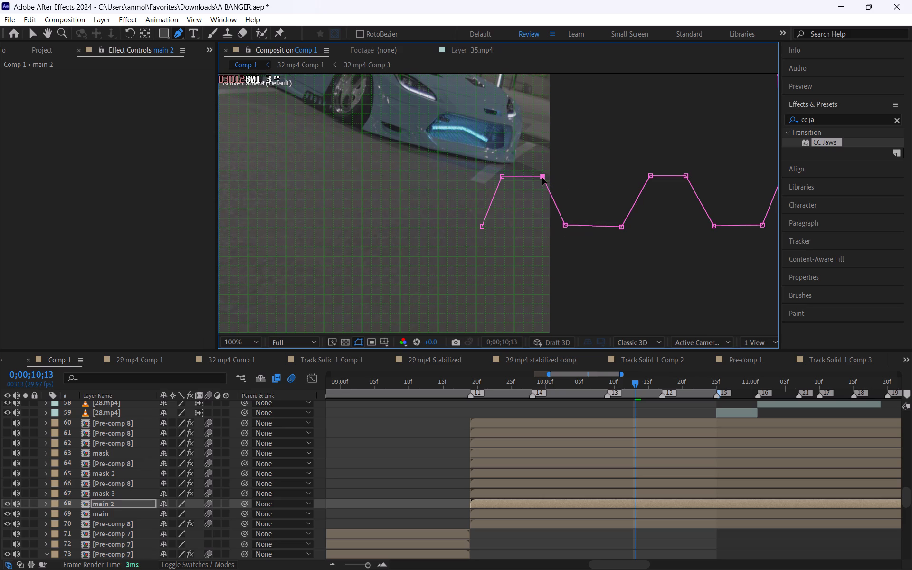
Lower the mask's open end point slightly and shift it away from the gap to lengthen the third lower tooth's side.
key(space)
key(space)
key(space)
key(space)
key(space)
key(space)
key(space)
key(space)
key(space)
key(space)
key(space)
key(space)
key(space)
key(space)
key(space)
key(space)
key(space)
key(space)
key(space)
key(space)
drag(526, 189, 538, 311)
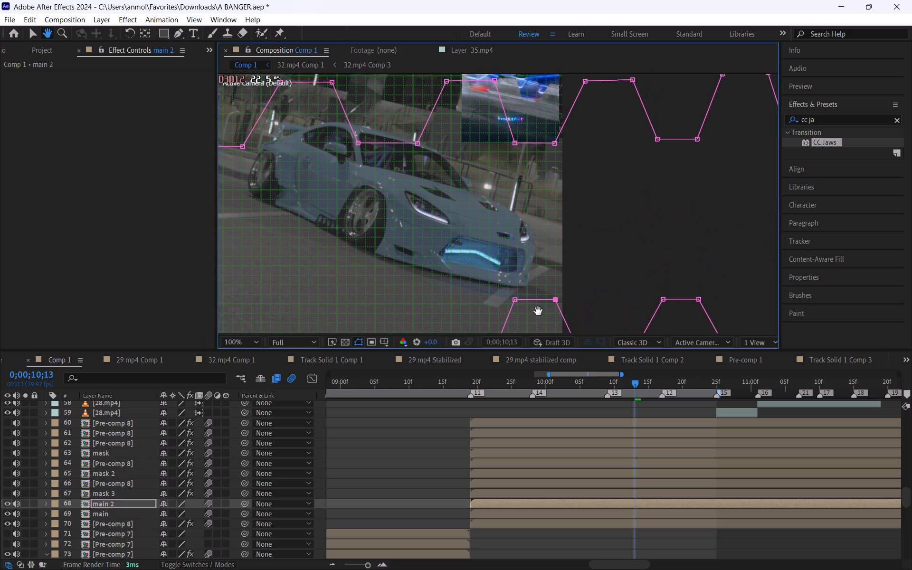
drag(538, 311, 525, 226)
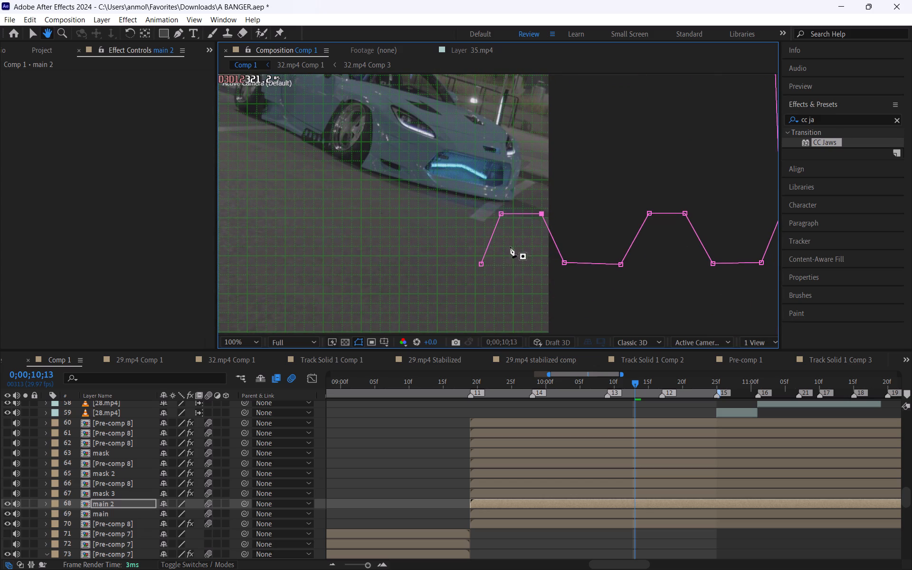
drag(481, 265, 478, 273)
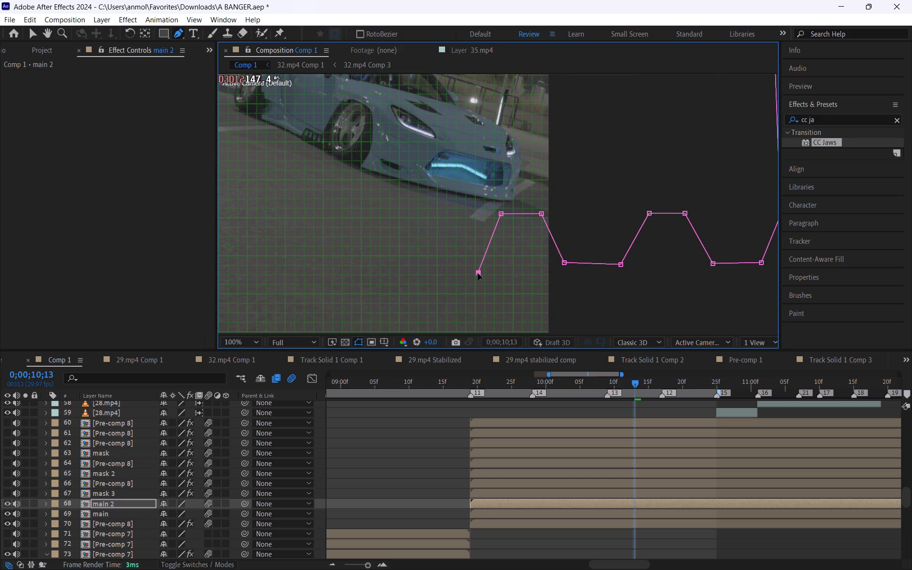
drag(478, 273, 477, 273)
Extend the main 2 mask with a nearly level point from its open end to form the third lower tooth's flat tip.
key(space)
key(space)
key(space)
key(space)
key(space)
key(space)
key(space)
key(space)
key(space)
key(space)
key(space)
key(space)
key(space)
key(space)
key(space)
key(space)
key(space)
key(space)
key(space)
key(space)
drag(483, 264, 504, 340)
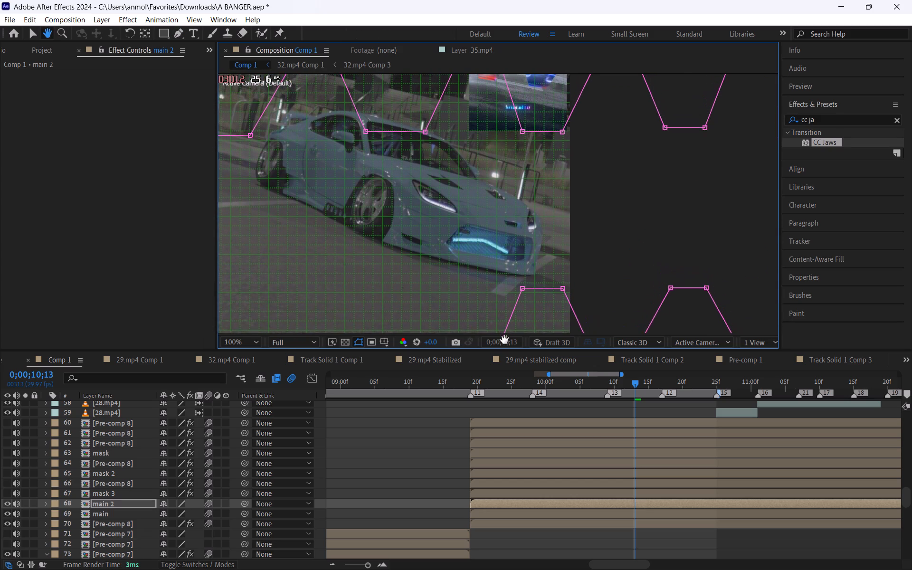
drag(504, 340, 516, 227)
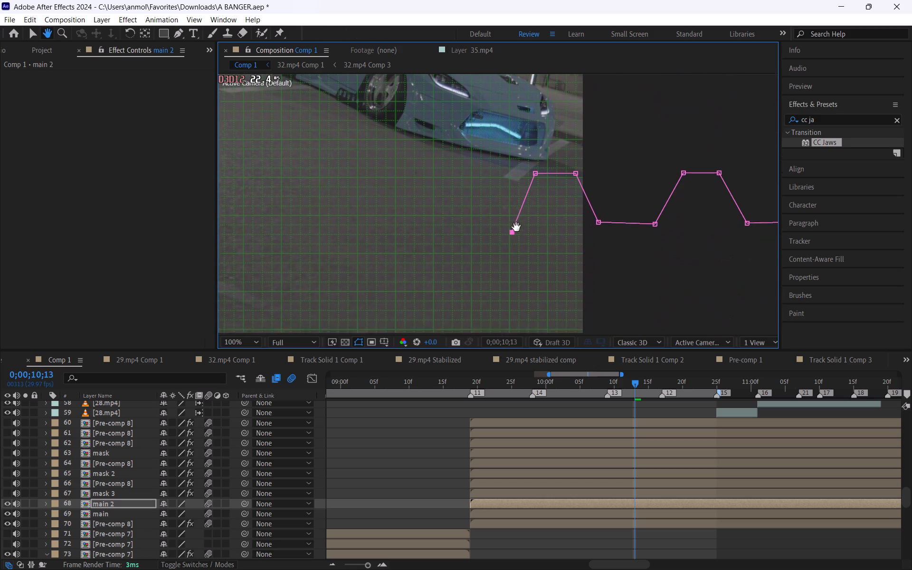
drag(516, 227, 516, 230)
click(471, 239)
Add a raised mask point away from the tip, level with the previous gap, to complete the third lower tooth's second slanted side.
key(space)
key(space)
key(space)
key(space)
key(space)
key(space)
key(space)
key(space)
key(space)
key(space)
key(space)
key(space)
drag(468, 227, 479, 264)
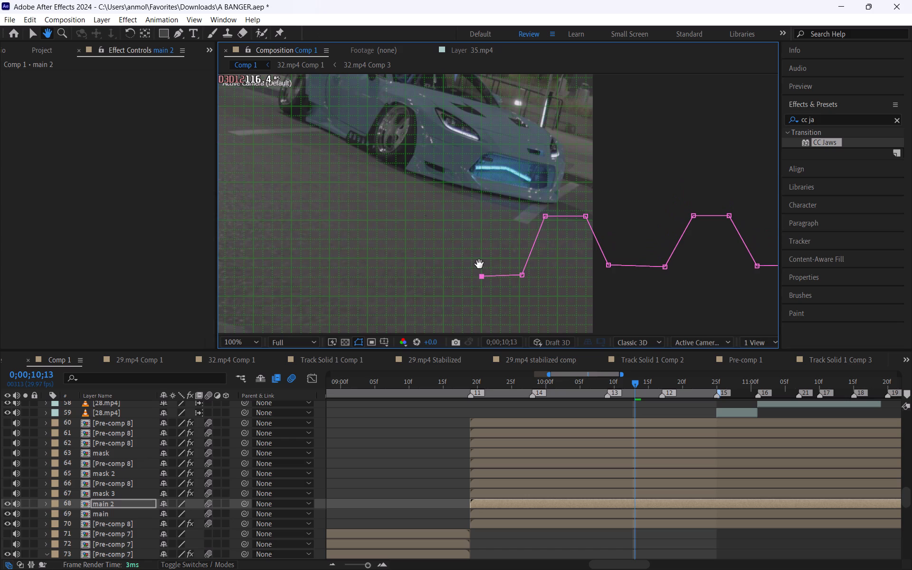
drag(479, 264, 478, 260)
click(463, 219)
Extend the mask's open end with a level point to form the short flat gap after the third lower tooth.
key(space)
key(space)
key(space)
key(space)
key(space)
key(space)
key(space)
key(space)
key(space)
key(space)
key(space)
drag(462, 221, 503, 230)
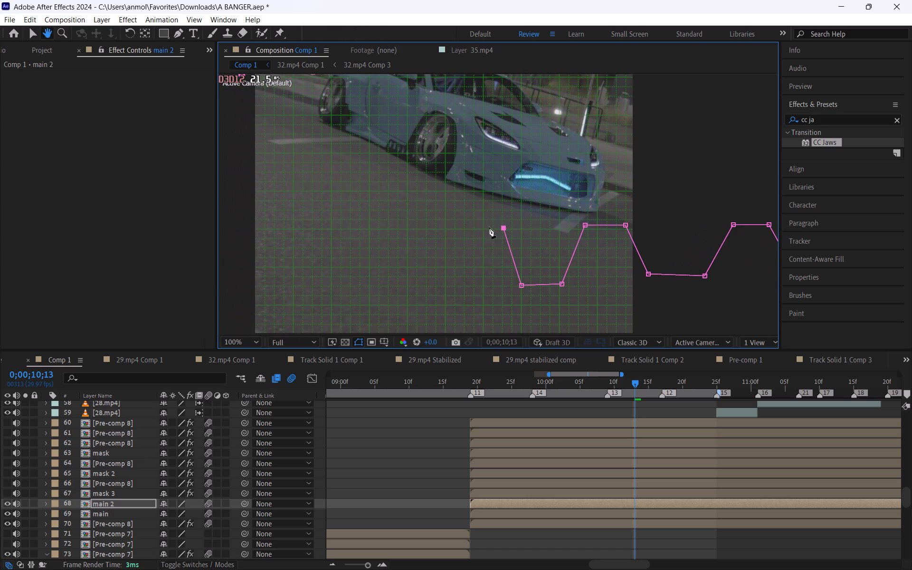
click(466, 227)
click(465, 226)
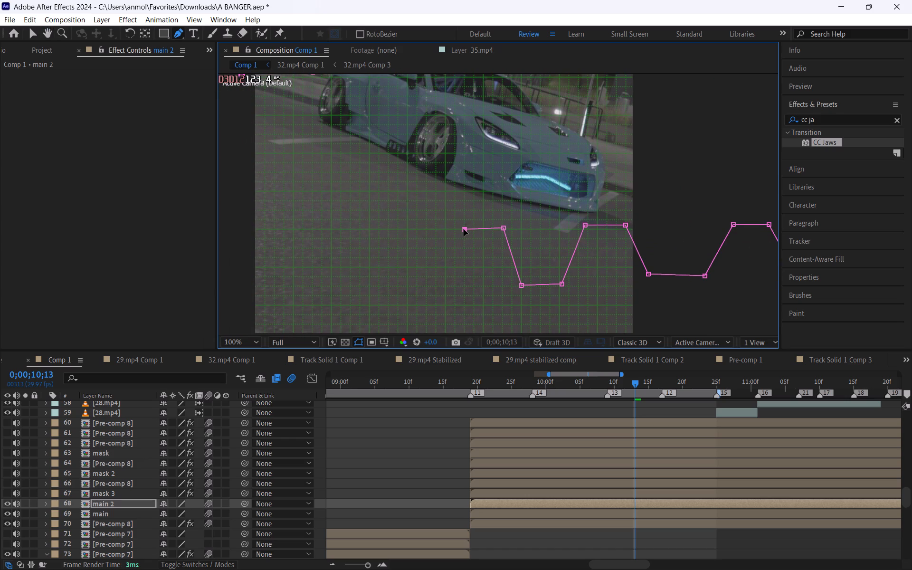
click(463, 228)
Add a lowered mask point from the gap, level with the third tooth's tip, to form the fourth lower tooth's first slanted side.
key(space)
key(space)
key(space)
key(space)
key(space)
key(space)
key(space)
key(space)
key(space)
key(space)
key(space)
key(space)
key(space)
key(space)
drag(470, 248, 473, 226)
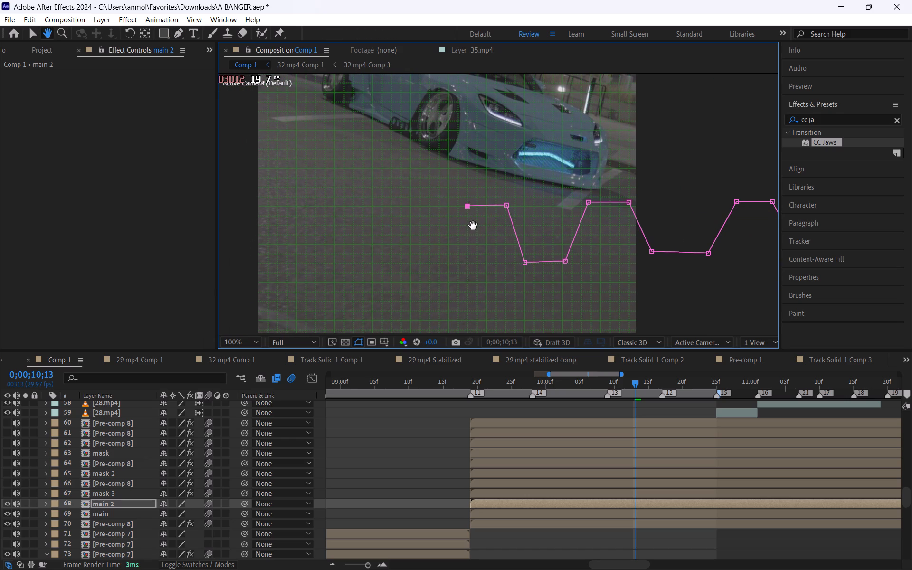
click(452, 264)
click(451, 263)
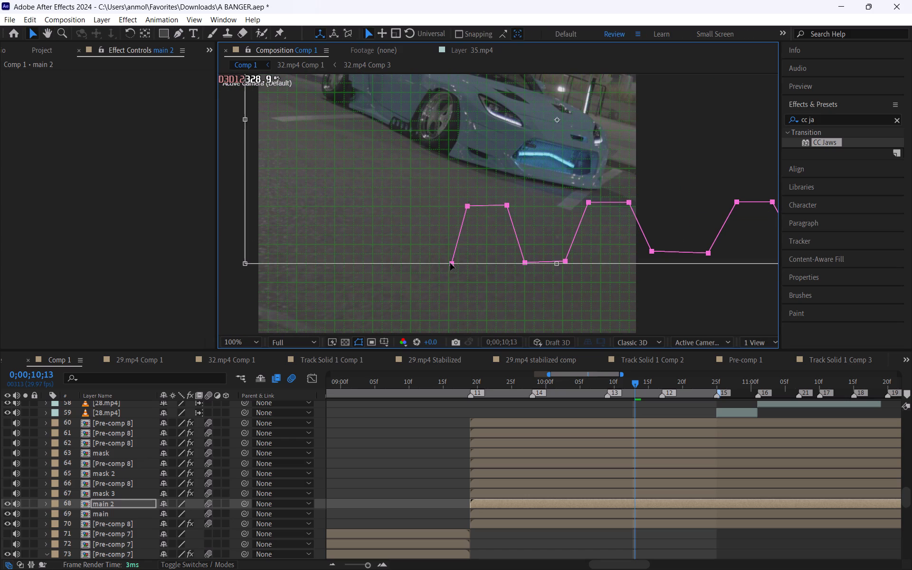
Reselect main 2, resume its mask's open end with the Pen tool, and add a level point for the fourth lower tooth's flat tip.
click(418, 495)
click(475, 499)
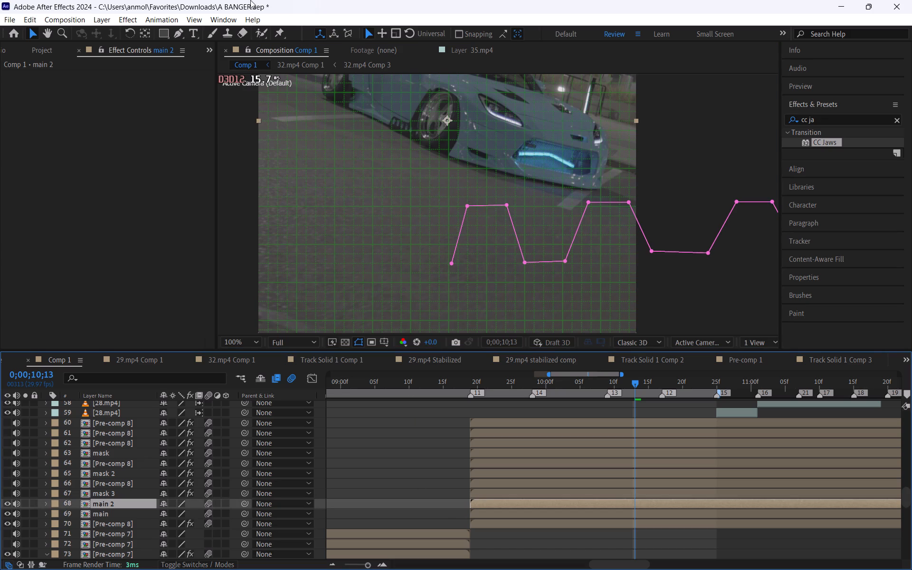
click(179, 34)
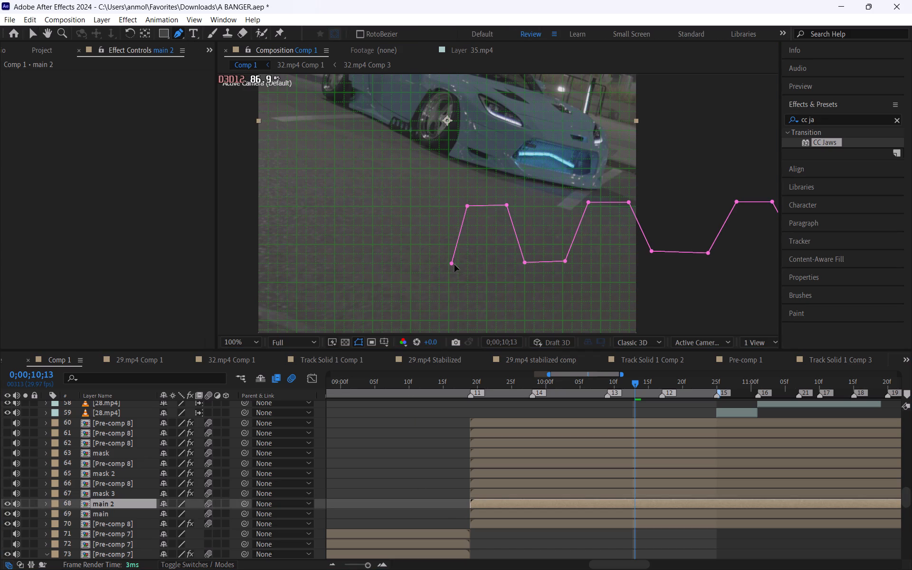
click(452, 264)
key(space)
key(space)
key(space)
key(space)
key(space)
key(space)
drag(441, 257, 458, 271)
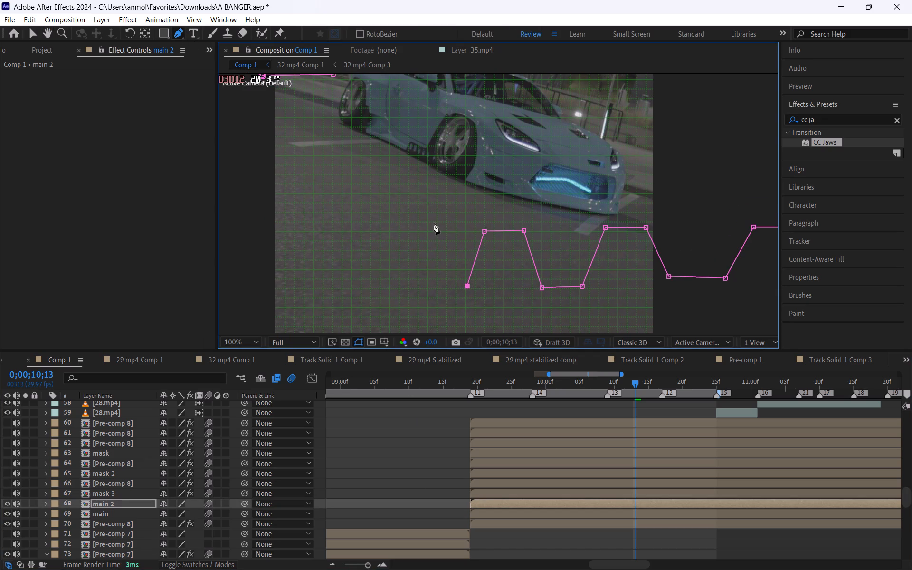
click(435, 231)
key(space)
key(space)
key(space)
key(space)
key(space)
key(space)
key(space)
key(space)
key(space)
key(space)
key(space)
key(space)
drag(431, 254, 478, 250)
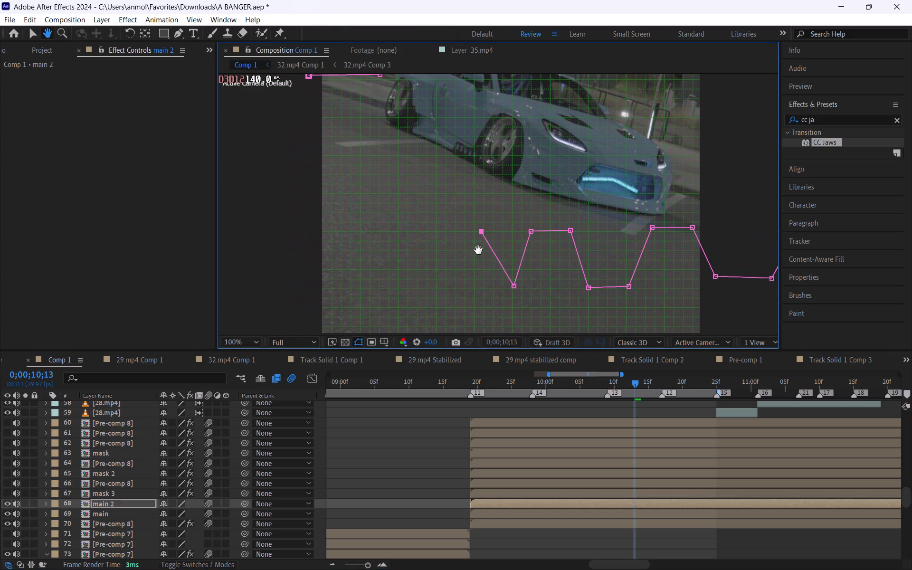
drag(478, 250, 478, 249)
drag(482, 228, 475, 284)
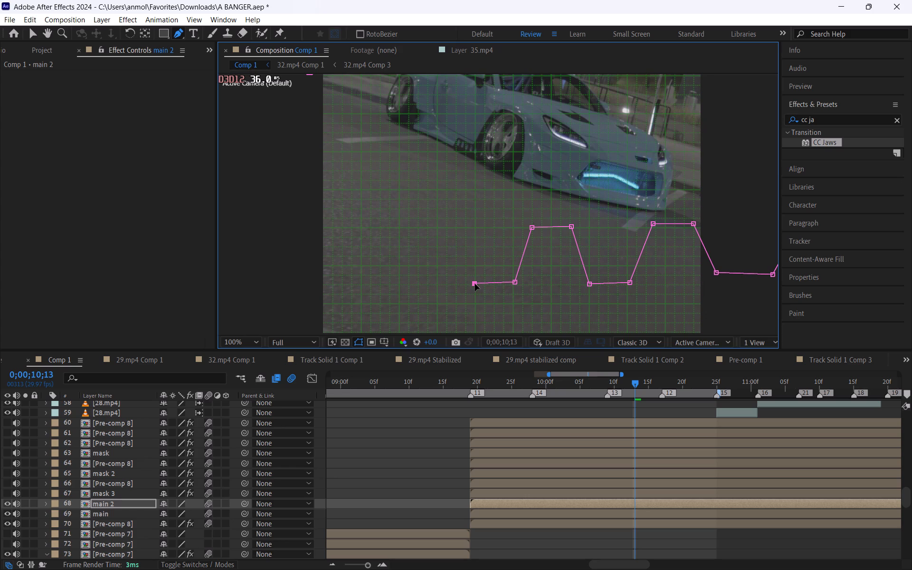
drag(475, 284, 479, 283)
Add a raised mask point at the height of the previous gap to form the fourth lower tooth's second slanted side.
key(space)
key(space)
drag(468, 250, 479, 266)
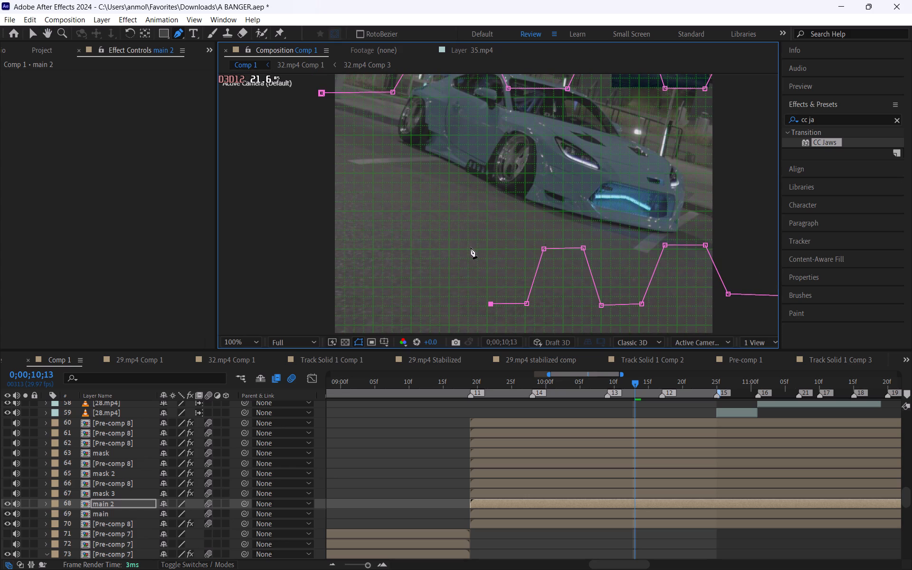
click(471, 247)
Extend the mask's open end with a level point to form the flat gap after the fourth lower tooth.
key(space)
key(space)
key(space)
key(space)
key(space)
key(space)
key(space)
key(space)
key(space)
key(space)
key(space)
key(space)
key(space)
key(space)
key(space)
key(space)
key(space)
drag(475, 257, 519, 252)
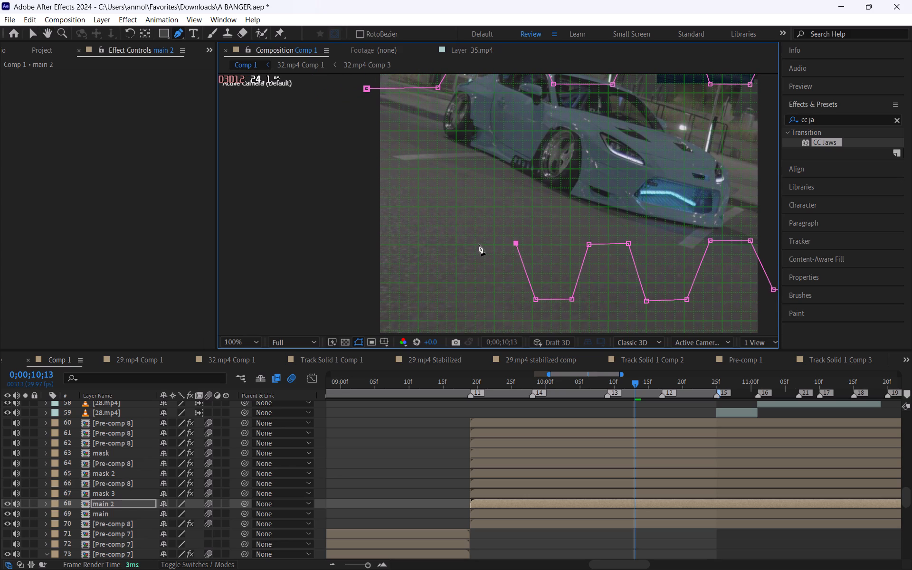
click(483, 242)
click(483, 241)
Add a lowered mask point and shift it outward from the gap to form the fifth lower tooth's first slanted side.
key(space)
key(space)
key(space)
key(space)
key(space)
key(space)
drag(479, 267, 494, 233)
click(484, 266)
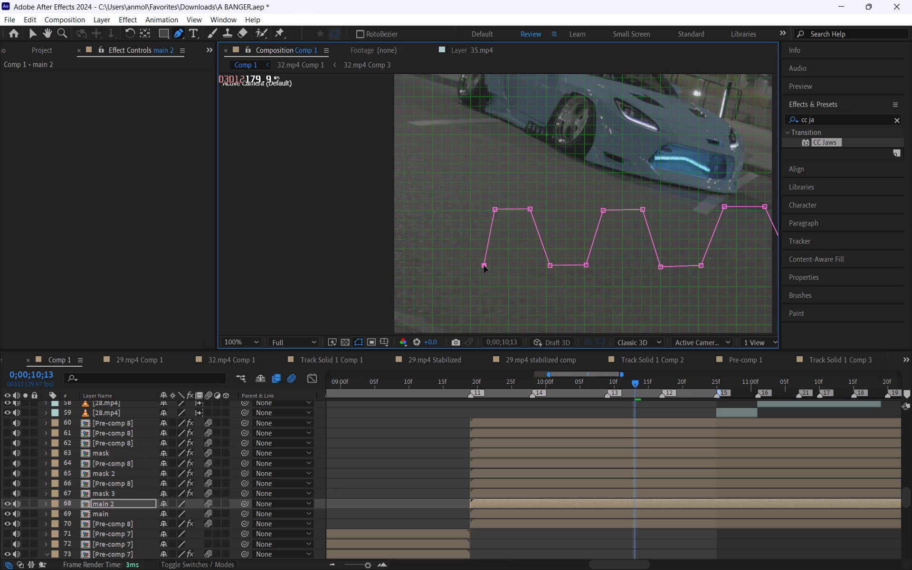
drag(484, 266, 475, 264)
Add the fifth lower tooth's flat tip to the mask, adjusting its open end point level with the tip's first corner.
key(space)
key(space)
key(space)
drag(477, 266, 500, 275)
click(470, 273)
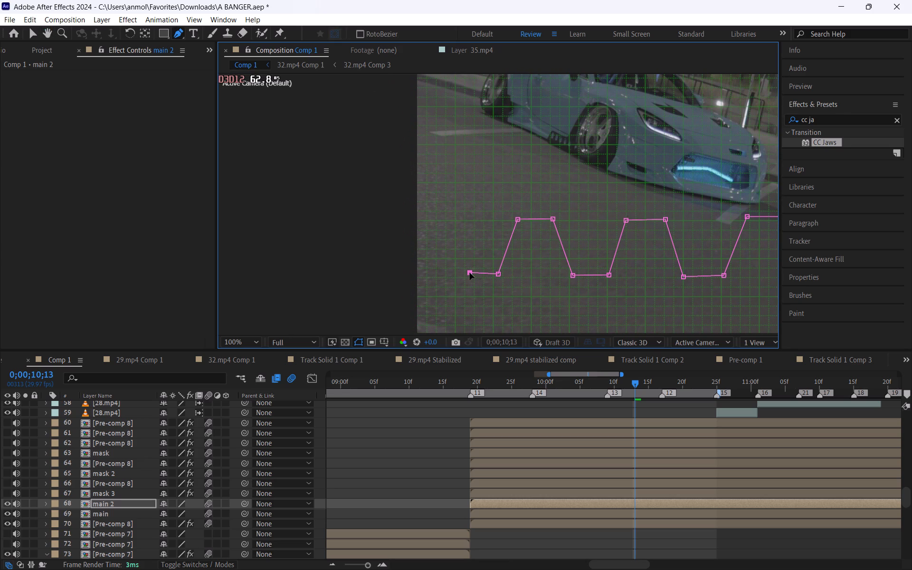
click(468, 273)
Add a raised mask point at the height of the previous gap to form the fifth lower tooth's second slanted side.
key(space)
key(space)
key(space)
key(space)
key(space)
key(space)
key(space)
drag(463, 273, 480, 285)
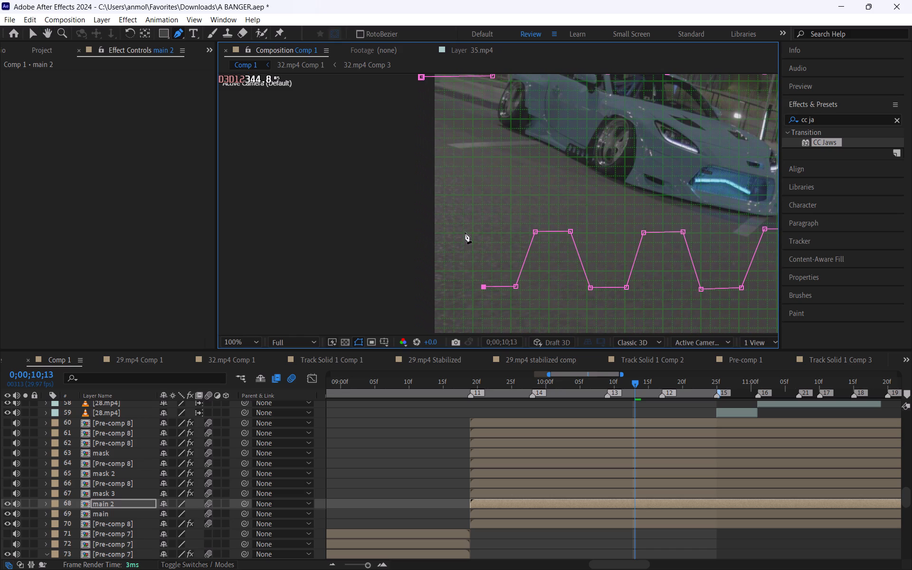
click(466, 231)
Extend the mask with a level point to form the flat gap after the fifth lower tooth, shifting it slightly outward.
key(space)
key(space)
key(space)
key(space)
key(space)
key(space)
key(space)
key(space)
key(space)
key(space)
key(space)
key(space)
key(space)
key(space)
drag(467, 235, 489, 244)
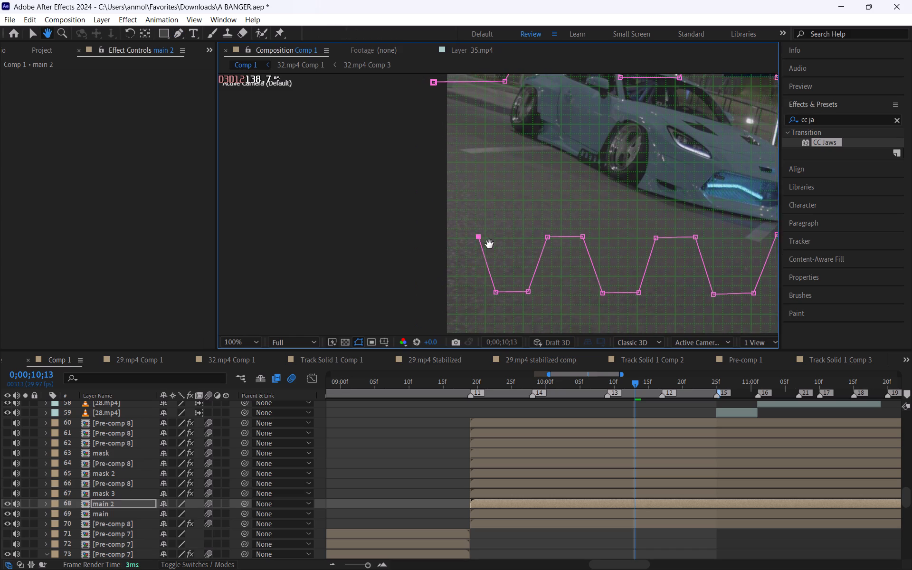
drag(489, 244, 515, 251)
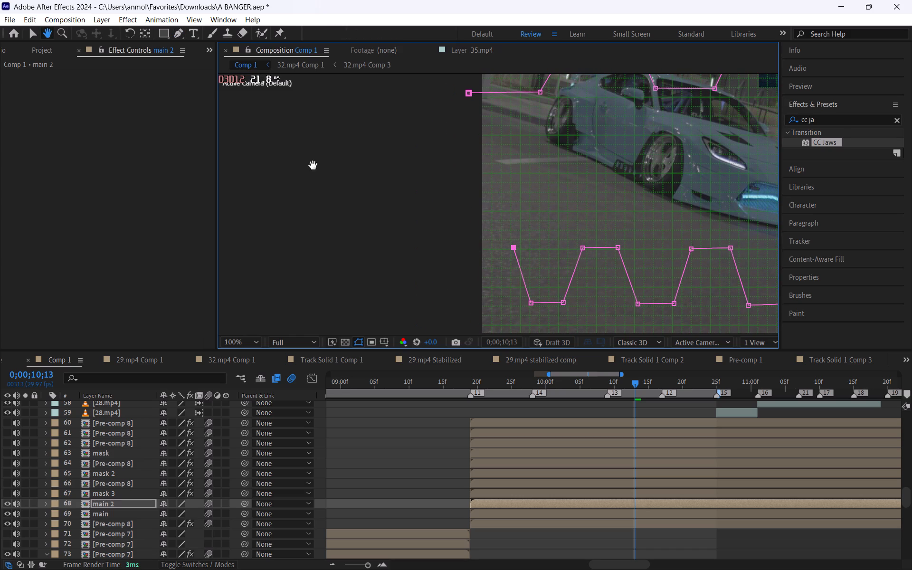
click(185, 36)
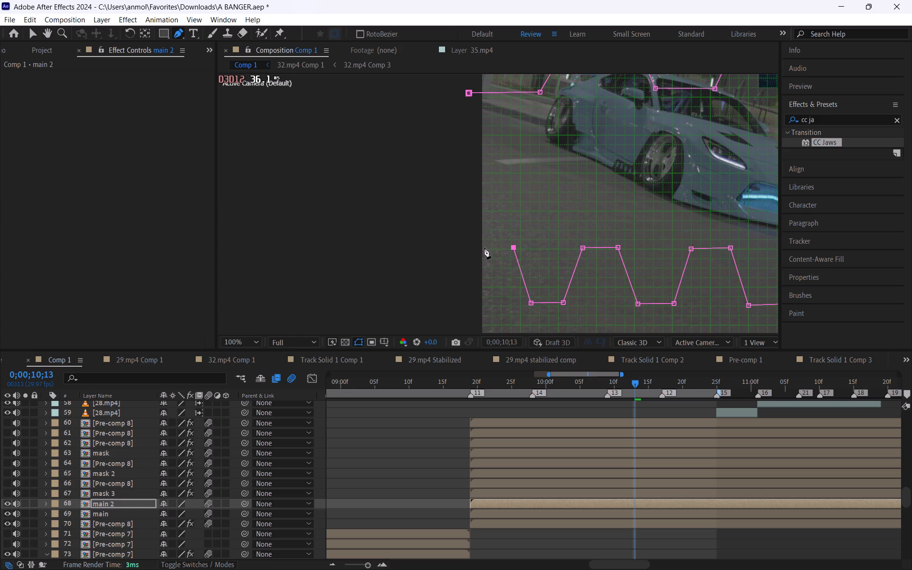
click(484, 247)
drag(484, 247, 479, 247)
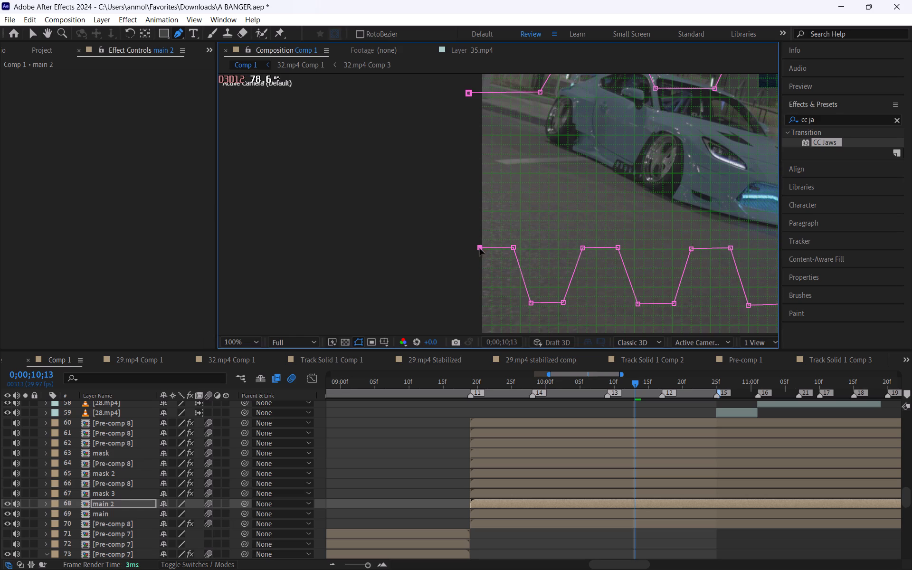
Draw the sixth lower tooth on the mask with a slanted side, a flat tip and a second side back up to gap height.
click(464, 302)
key(space)
key(space)
key(space)
key(space)
key(space)
key(space)
key(space)
key(space)
drag(463, 300, 515, 288)
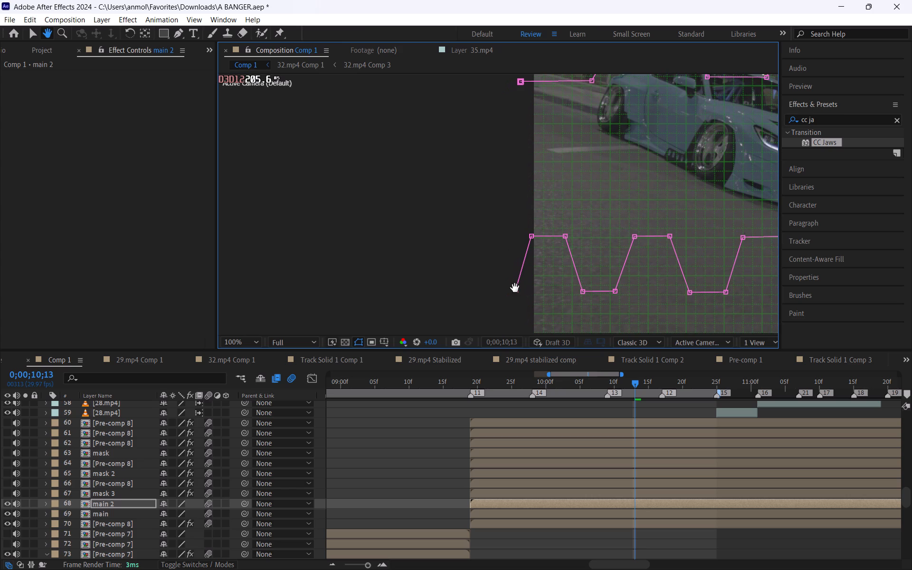
drag(515, 288, 514, 286)
click(480, 288)
key(space)
key(space)
key(space)
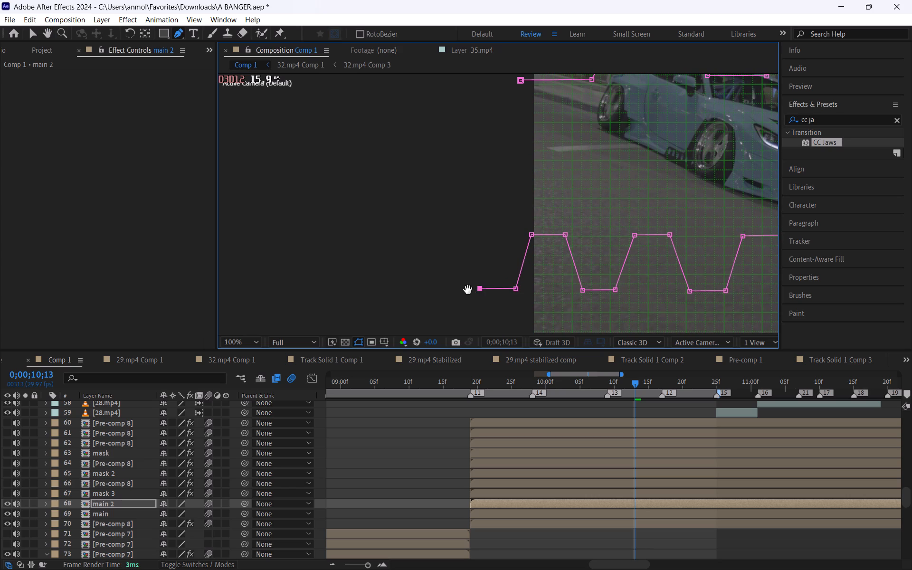
drag(468, 290, 483, 285)
click(477, 234)
Add a flat gap and the seventh lower tooth to the mask, adjusting the tooth's raised end point to the gap height.
key(space)
key(space)
key(space)
key(space)
key(space)
key(space)
key(space)
drag(473, 263, 503, 265)
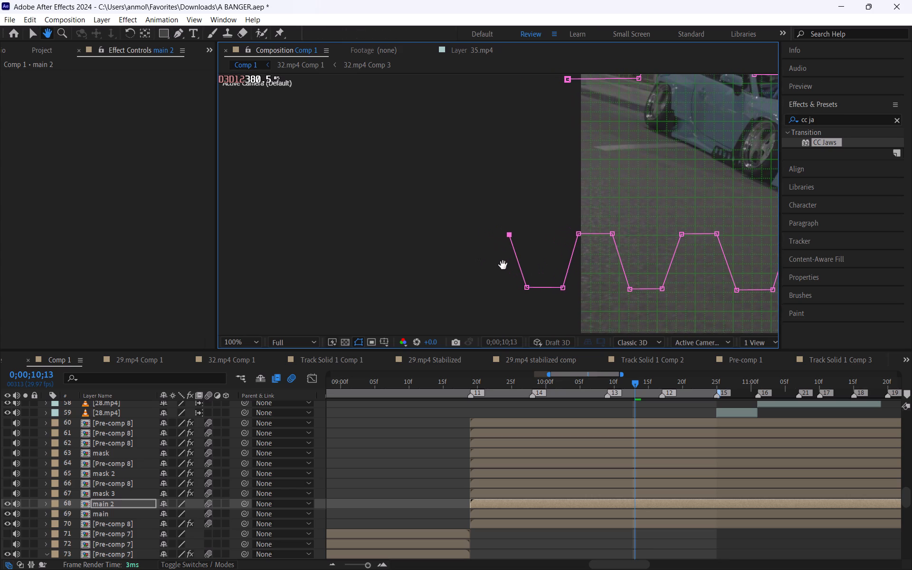
drag(503, 265, 501, 266)
click(471, 235)
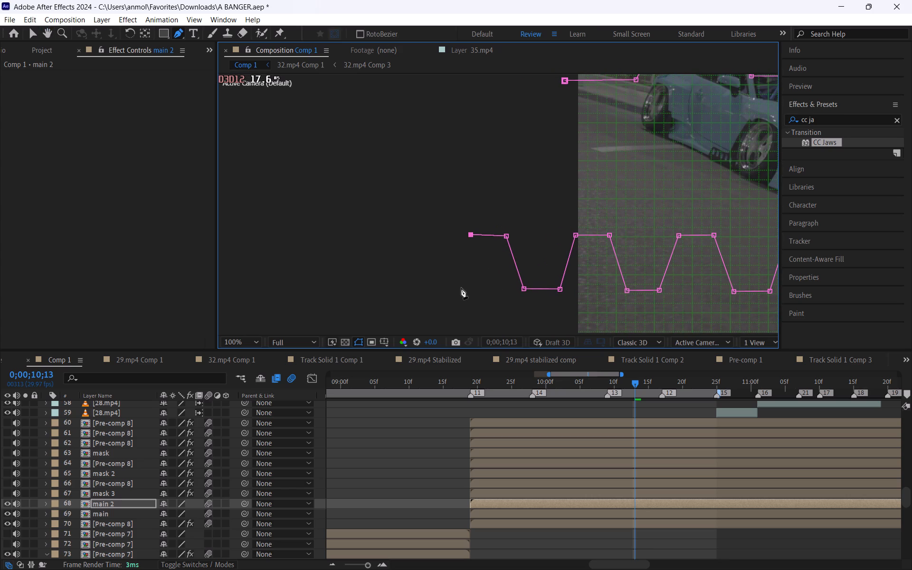
click(456, 288)
click(423, 288)
click(412, 230)
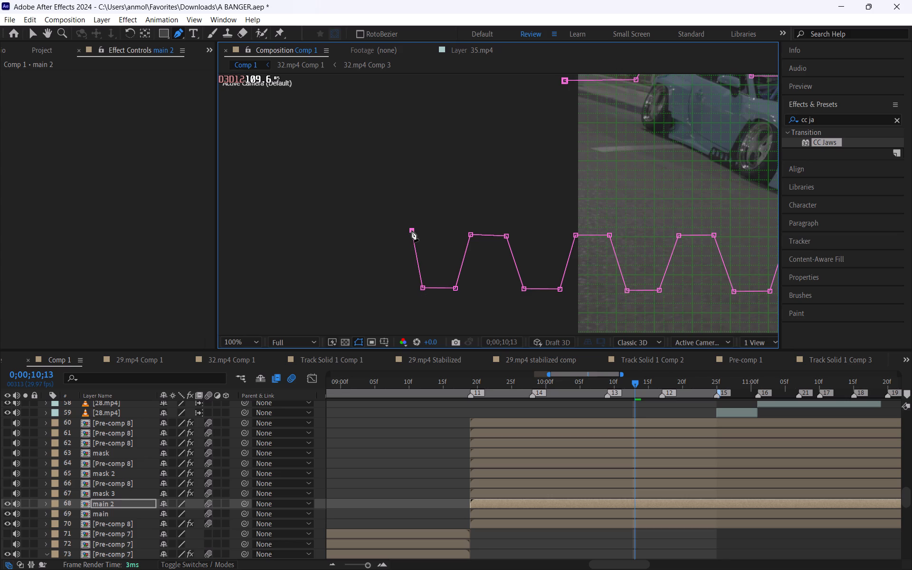
click(410, 230)
drag(409, 230, 406, 235)
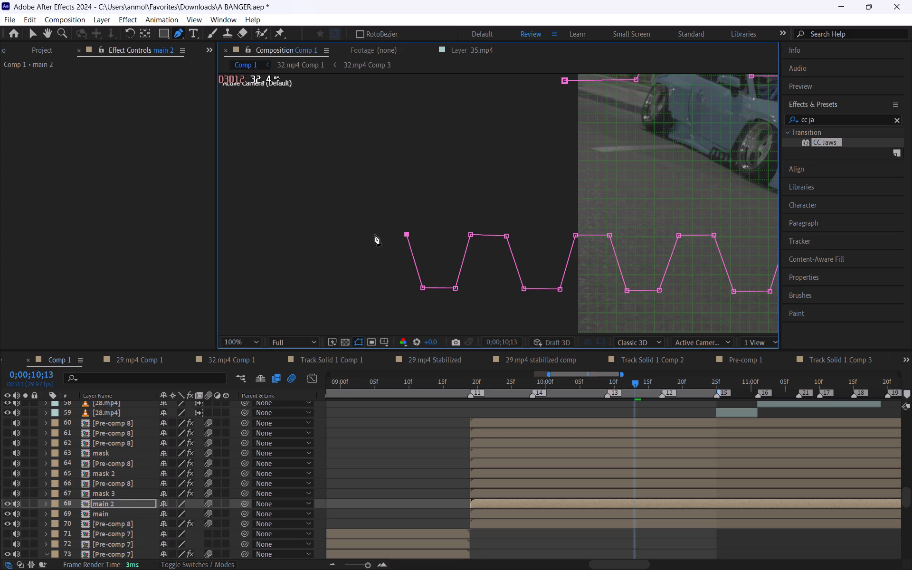
Add another flat gap and the eighth lower tooth to the mask, lining up its raised end point with the gap height.
click(371, 233)
key(space)
drag(379, 255, 403, 229)
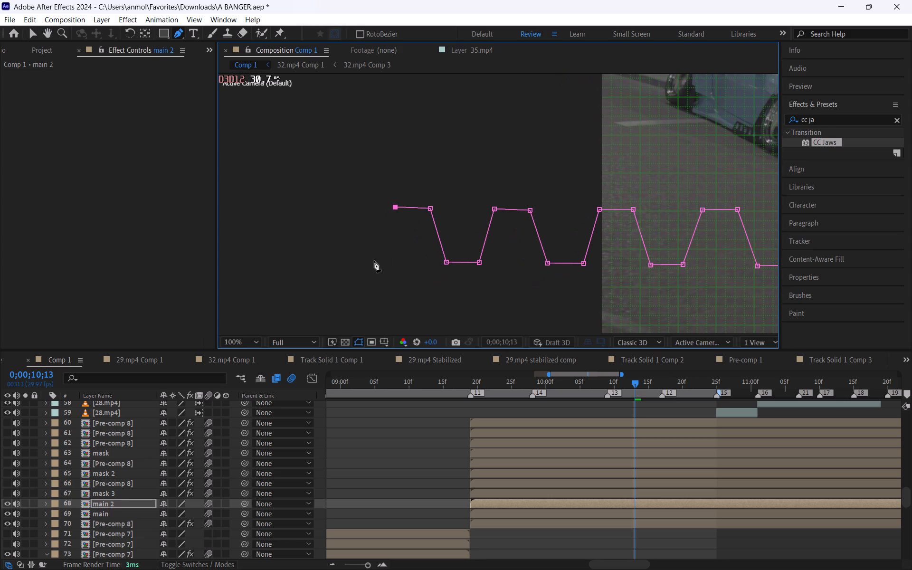
click(374, 261)
key(space)
click(337, 261)
click(319, 201)
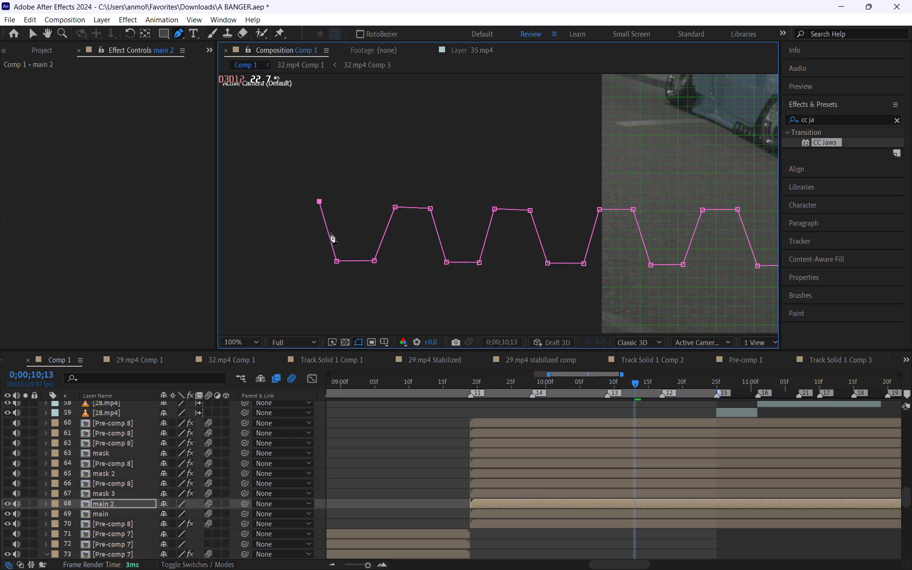
key(space)
key(space)
key(space)
key(space)
key(space)
key(space)
key(space)
key(space)
key(space)
key(space)
key(space)
key(space)
key(space)
key(space)
key(space)
key(space)
drag(335, 213, 317, 277)
drag(303, 268, 304, 268)
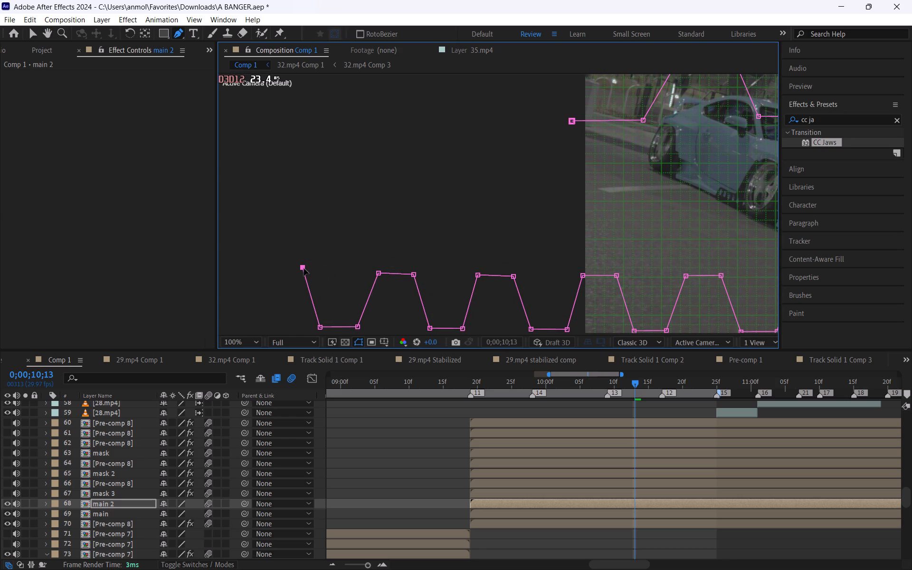
drag(304, 268, 306, 273)
Extend the mask's open end straight up from the eighth lower tooth to form the outer side linking to the upper teeth.
key(space)
key(space)
key(space)
key(space)
key(space)
key(space)
key(space)
key(space)
key(space)
key(space)
key(space)
key(space)
key(space)
key(space)
key(space)
drag(473, 160, 469, 180)
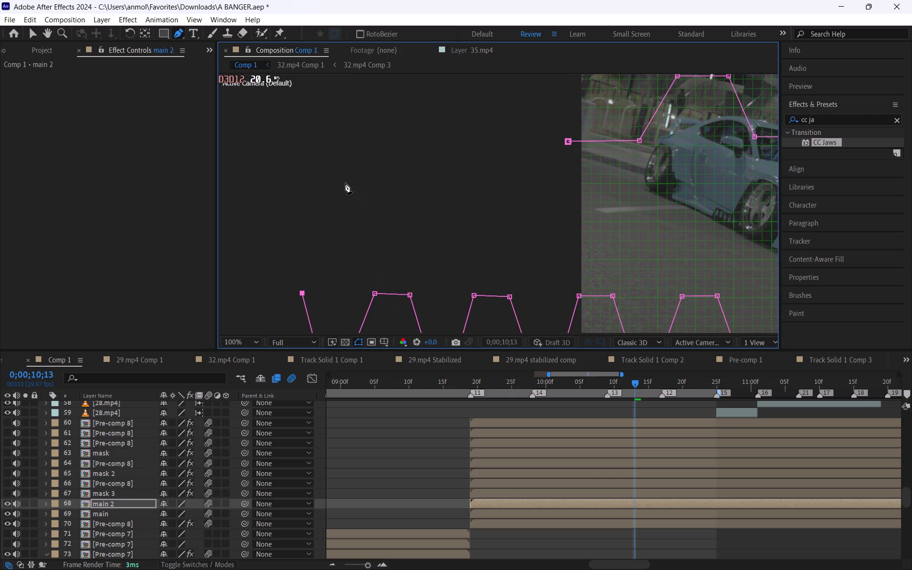
click(304, 160)
Add the slanted side and flat top of the outermost upper tooth above the mask's vertical outer side.
key(space)
key(space)
key(space)
key(space)
key(space)
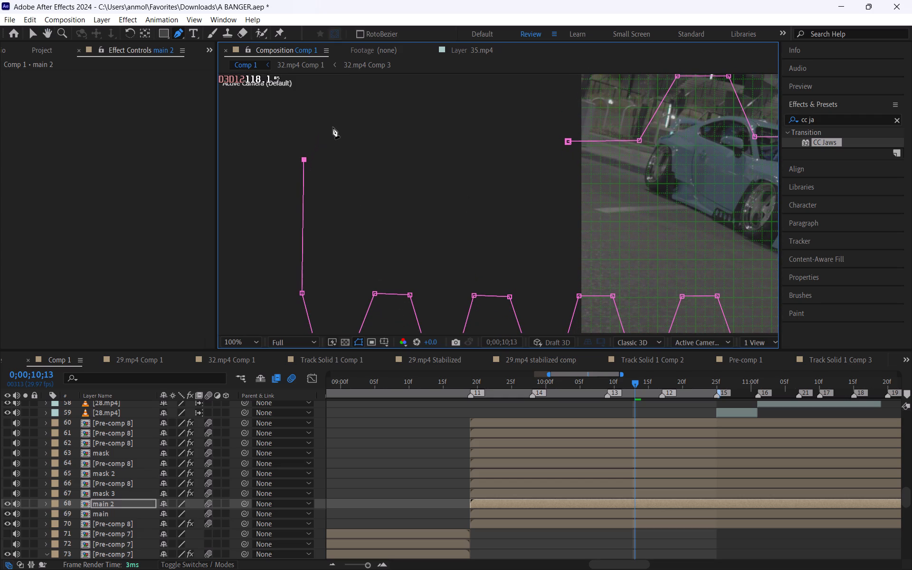
click(333, 114)
click(334, 116)
scroll(332, 147, down, 1)
click(429, 157)
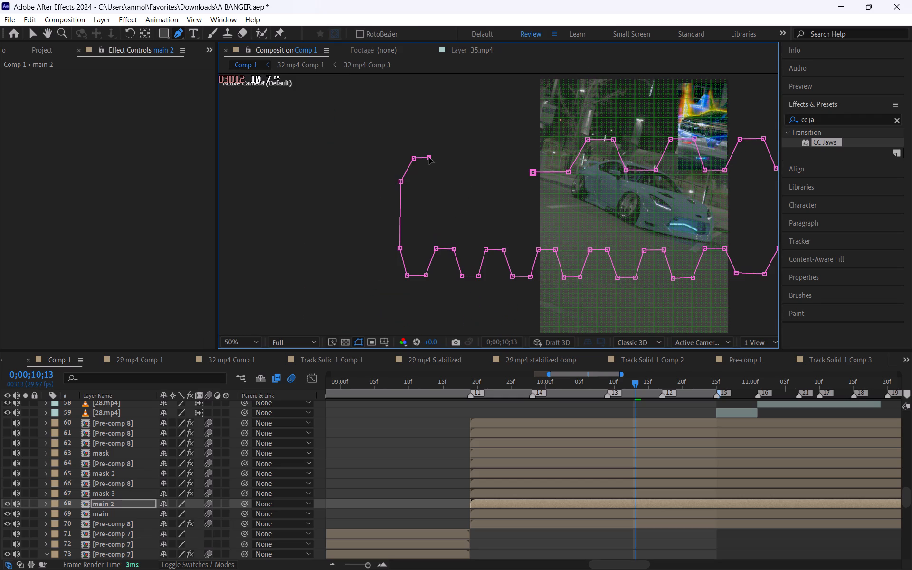
click(429, 157)
Reselect the main 2 layer and shift the outermost upper tooth's two top corners outward, leveling its flat edge.
drag(436, 457, 438, 463)
click(479, 501)
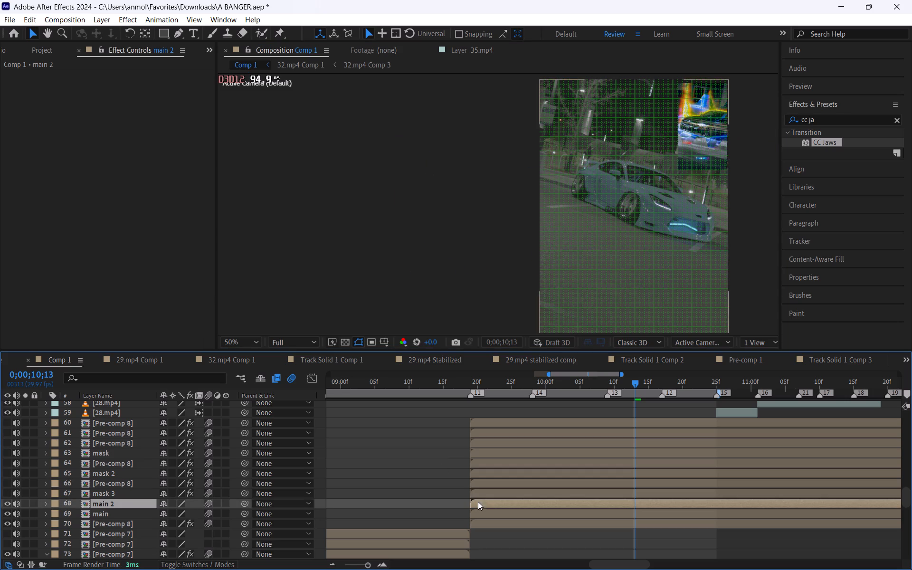
click(180, 34)
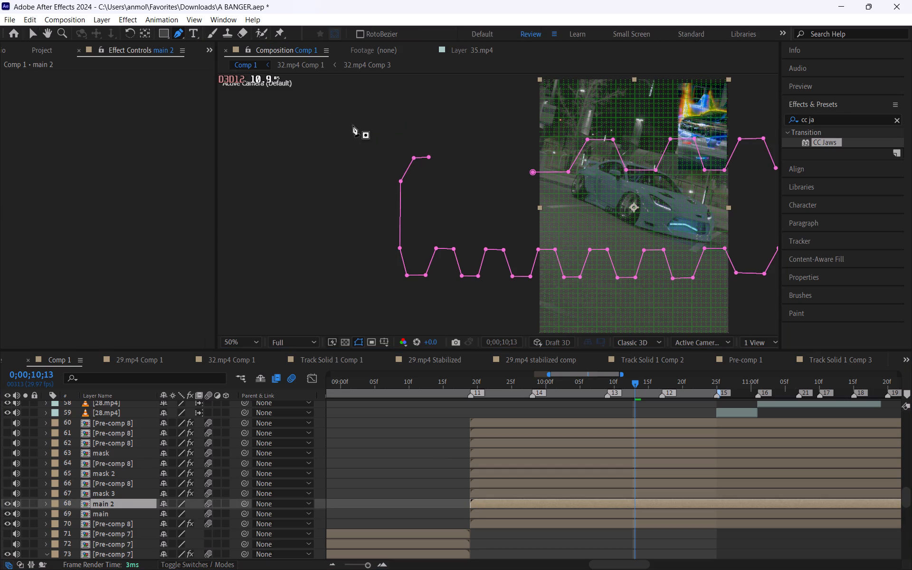
scroll(425, 167, up, 1)
key(space)
key(space)
key(space)
key(space)
key(space)
key(space)
key(space)
key(space)
key(space)
key(space)
key(space)
key(space)
key(space)
key(space)
key(space)
key(space)
key(space)
key(space)
key(space)
drag(427, 171, 437, 123)
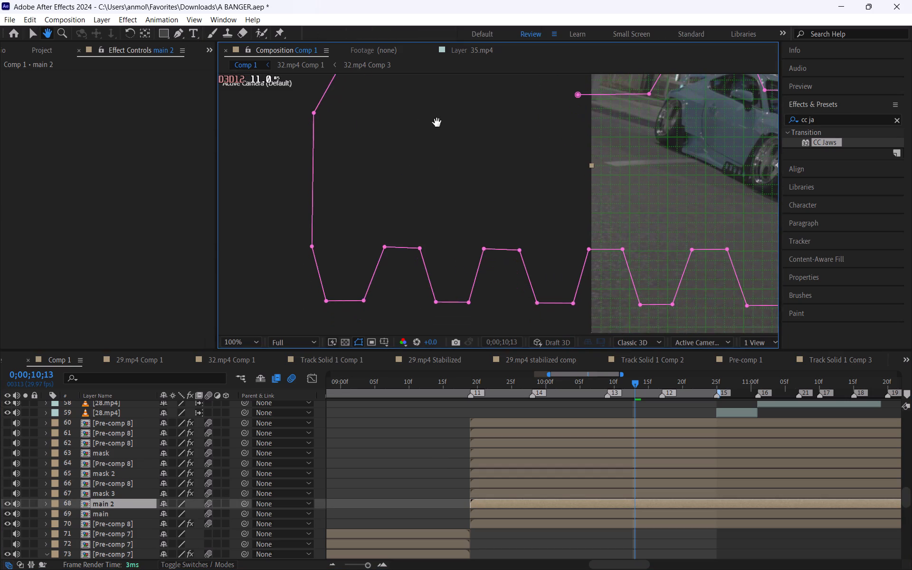
drag(437, 123, 438, 142)
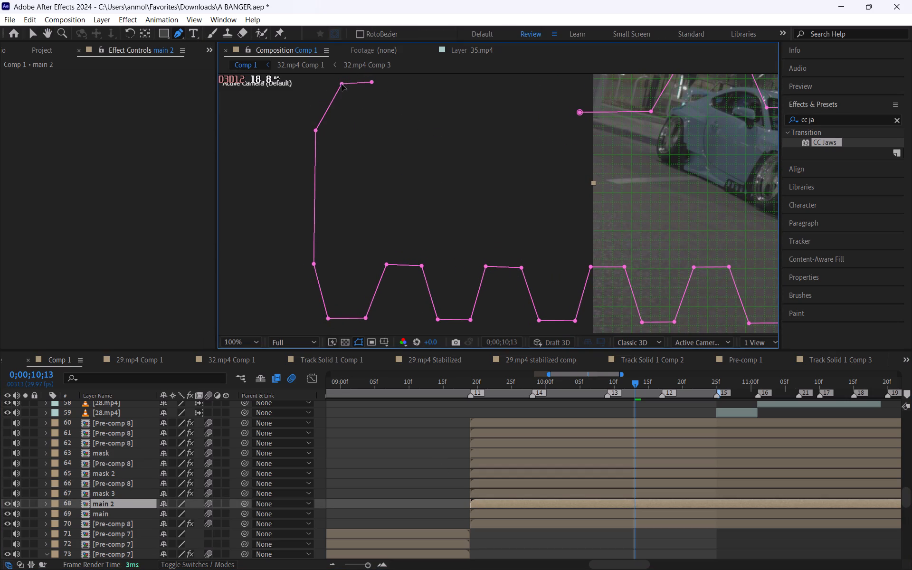
drag(342, 84, 337, 84)
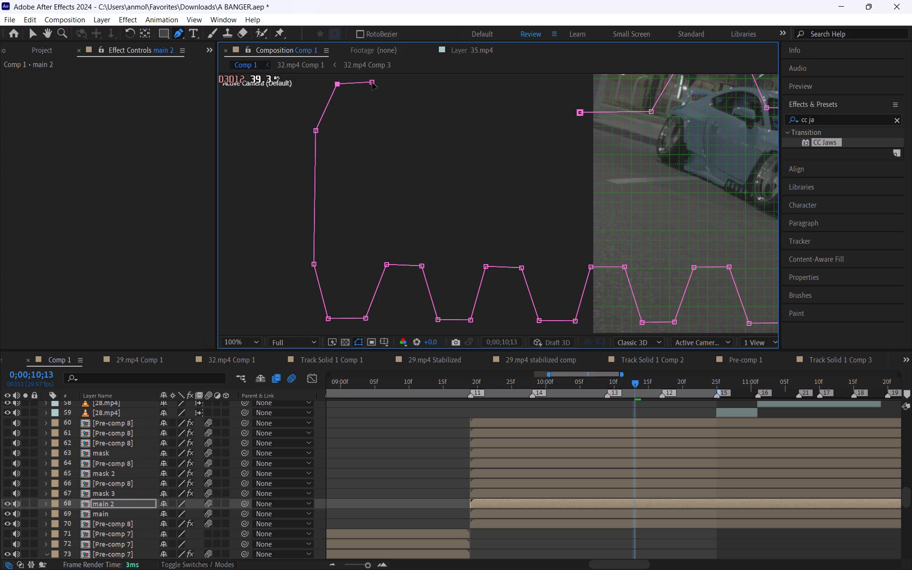
drag(372, 83, 368, 85)
Finish the outermost upper tooth with a lowered mask point and add a level point for the flat gap beside it.
click(379, 132)
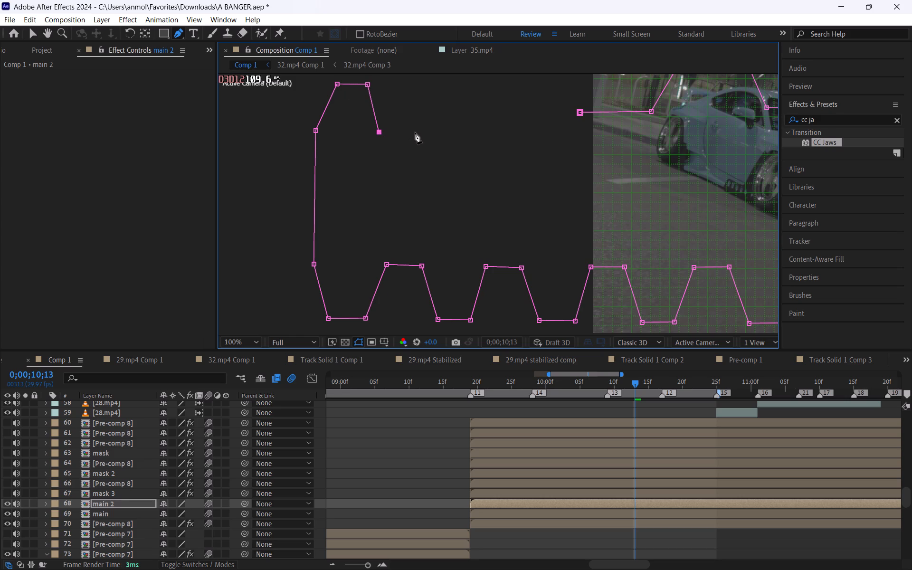
click(416, 133)
Draw the next upper tooth inward with a flat top, followed by a flat gap level with the previous gap.
click(432, 88)
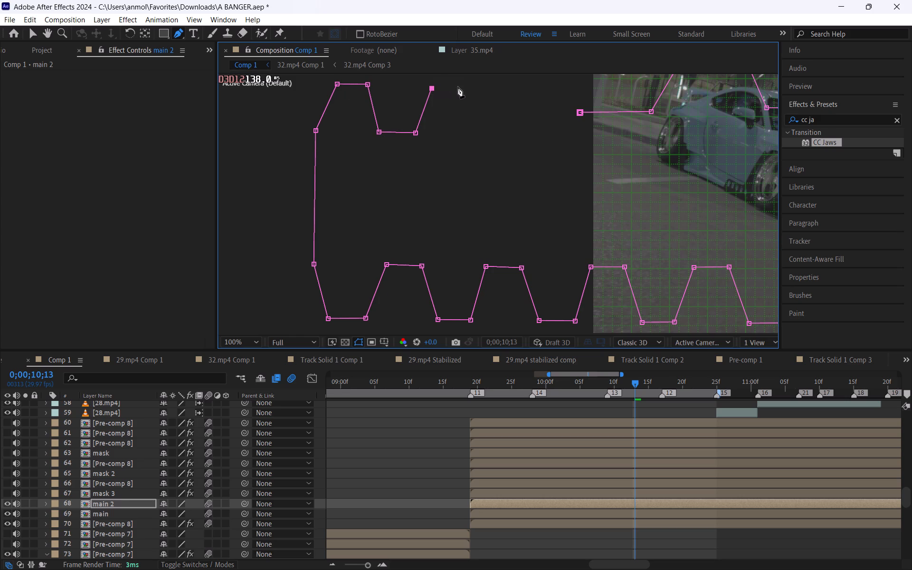
click(460, 87)
click(471, 130)
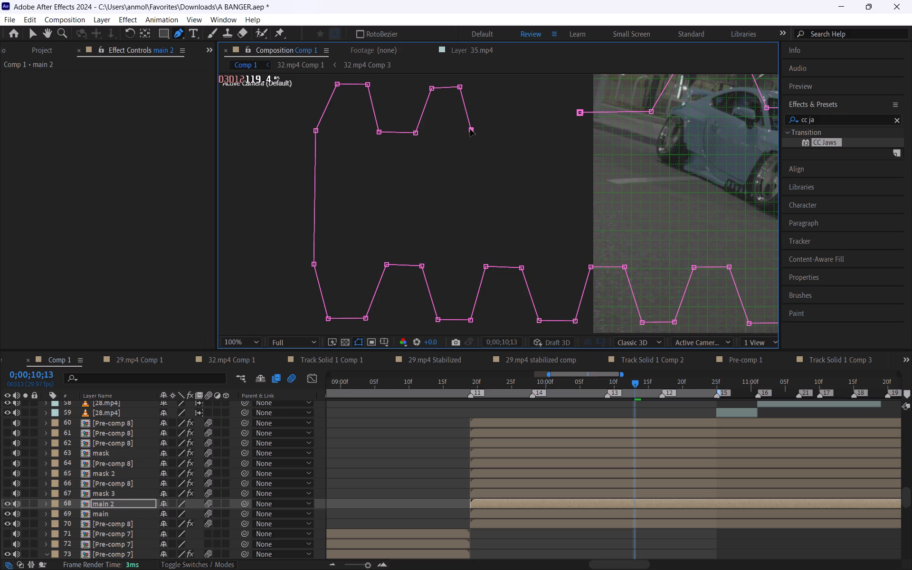
click(470, 129)
click(499, 134)
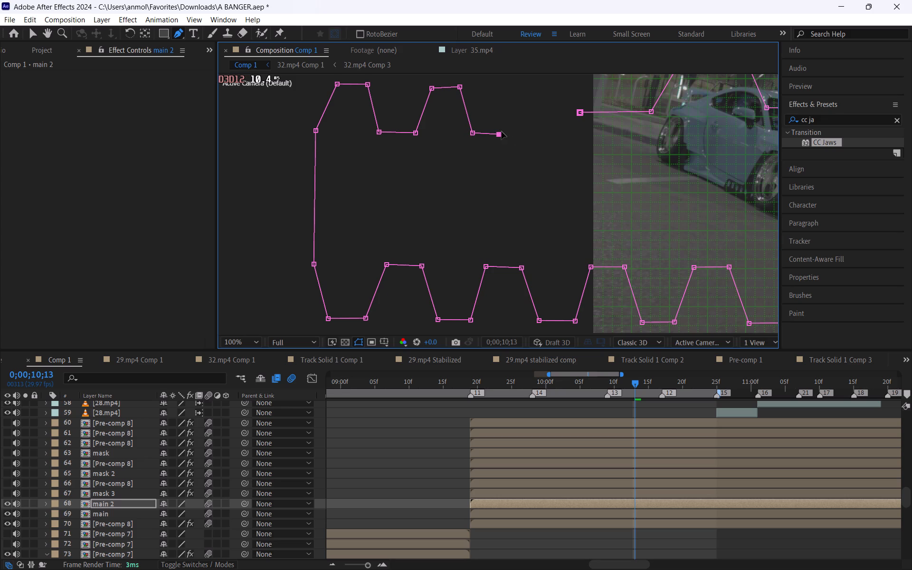
click(498, 133)
Draw the third upper tooth from the outer side with a flat top and a slanted side down to gap height.
click(520, 87)
click(543, 86)
click(557, 139)
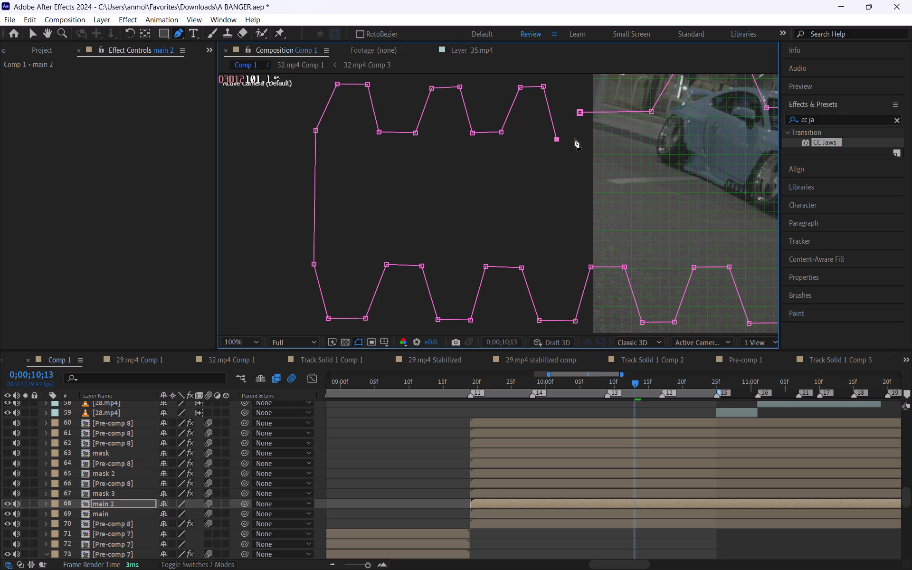
Add a short level gap after the third upper tooth and close the mask at its starting point.
click(575, 139)
click(580, 115)
Hide the main layer so that only the masked main 2 layer shows the car footage.
scroll(520, 172, down, 1)
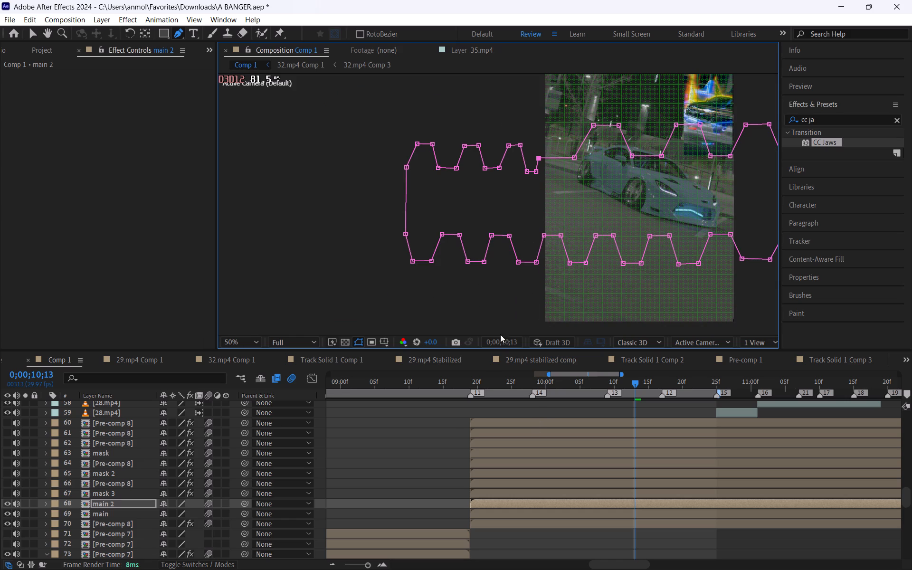
click(461, 429)
click(500, 517)
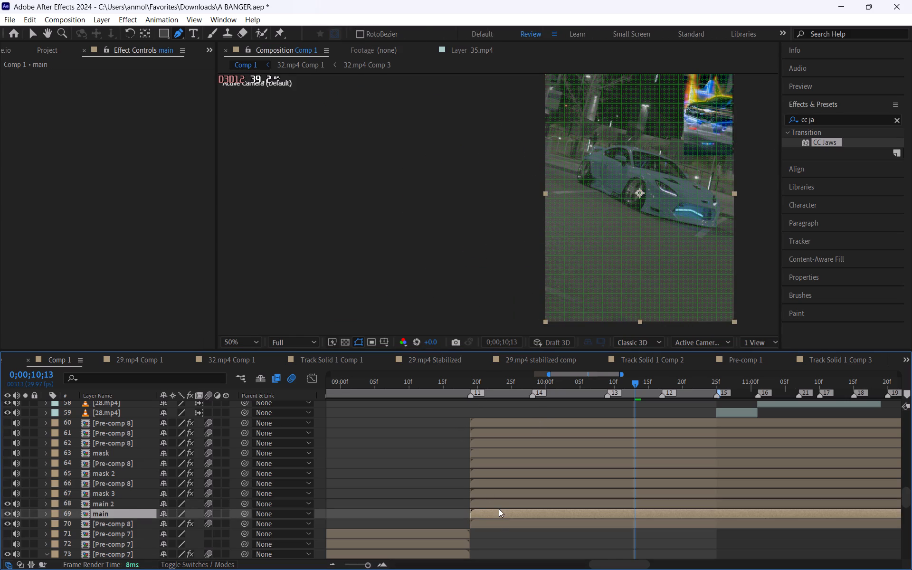
click(499, 509)
click(497, 506)
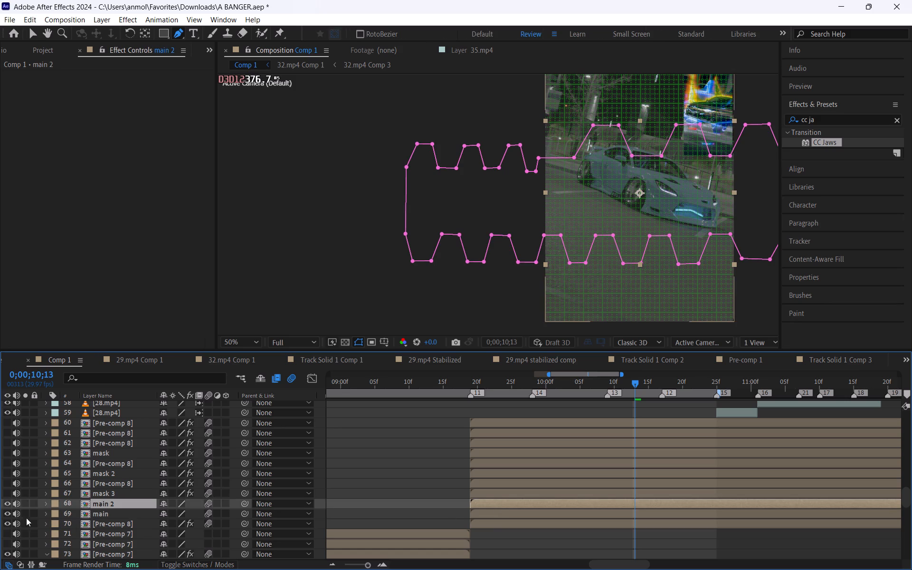
click(8, 513)
click(354, 459)
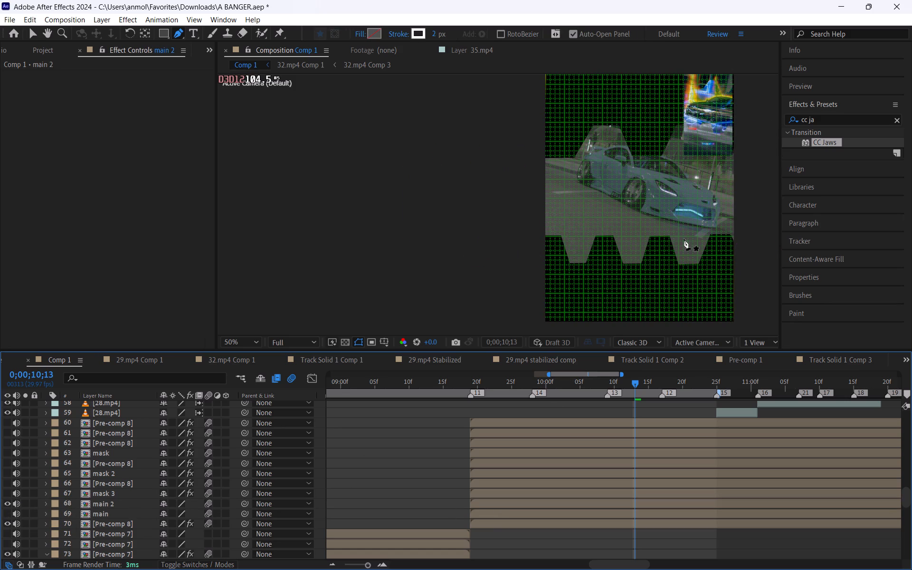
On the main 2 mask, move the outer base point of the leftmost in-frame upper tooth outward, keeping it level with the gap.
key(space)
key(space)
key(space)
key(space)
key(space)
key(space)
key(space)
key(space)
key(space)
key(space)
key(space)
key(space)
key(space)
key(space)
key(space)
key(space)
key(space)
key(space)
key(space)
key(space)
drag(655, 227, 561, 241)
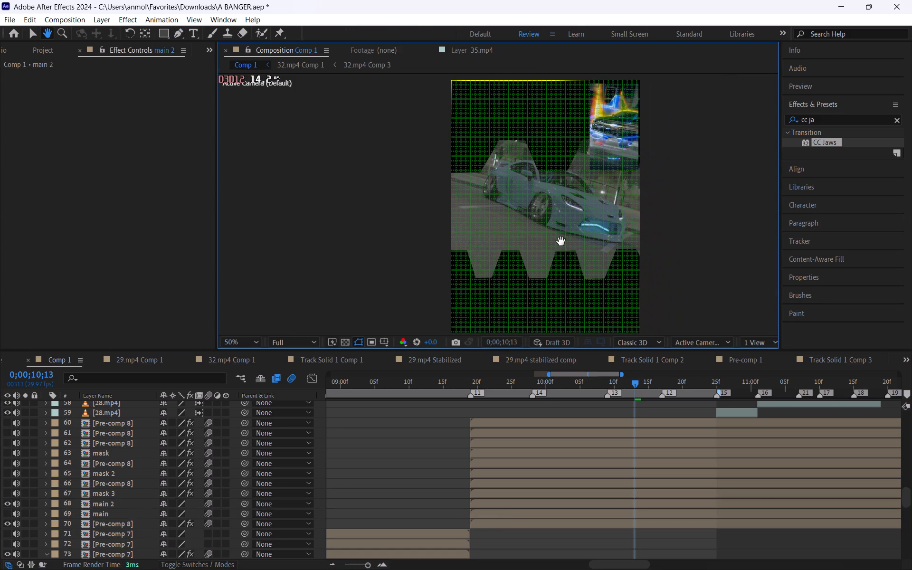
drag(561, 241, 538, 262)
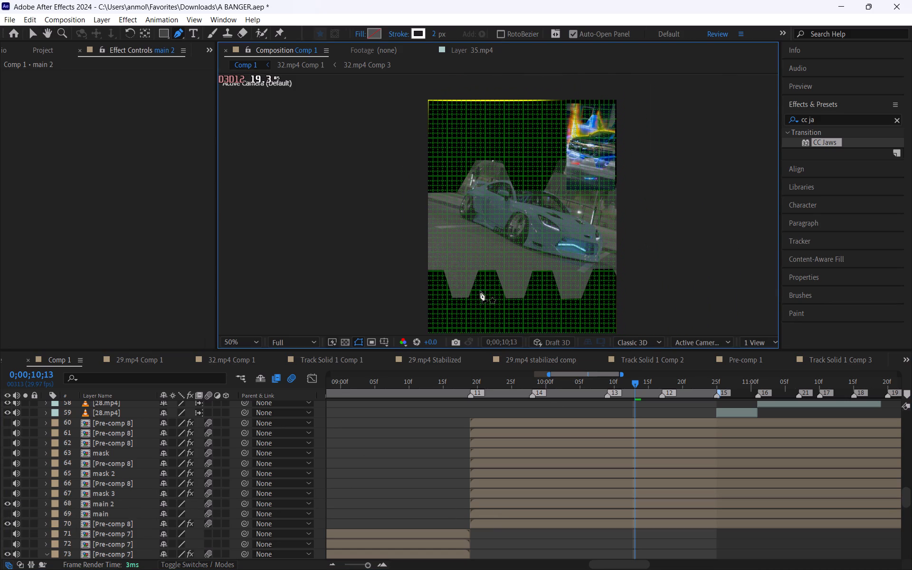
click(510, 510)
click(506, 504)
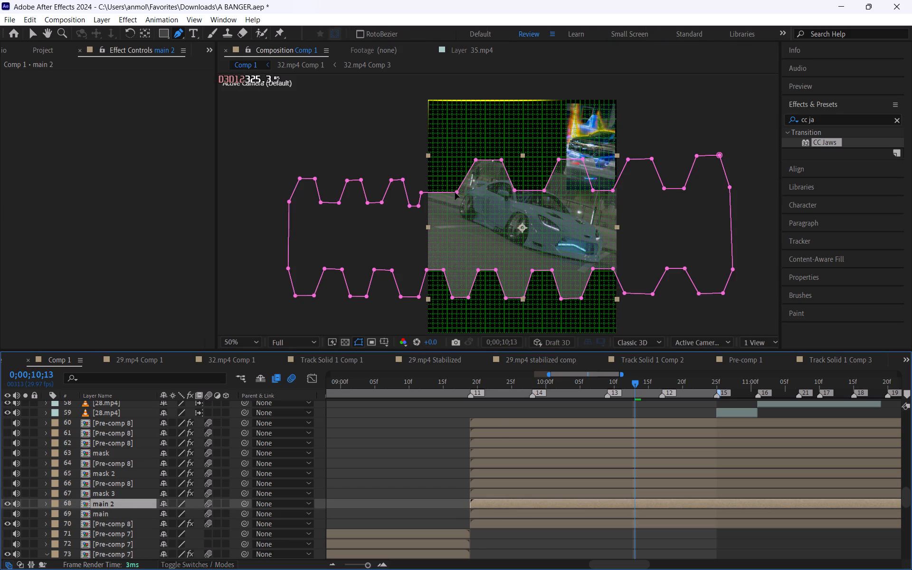
drag(457, 192, 443, 193)
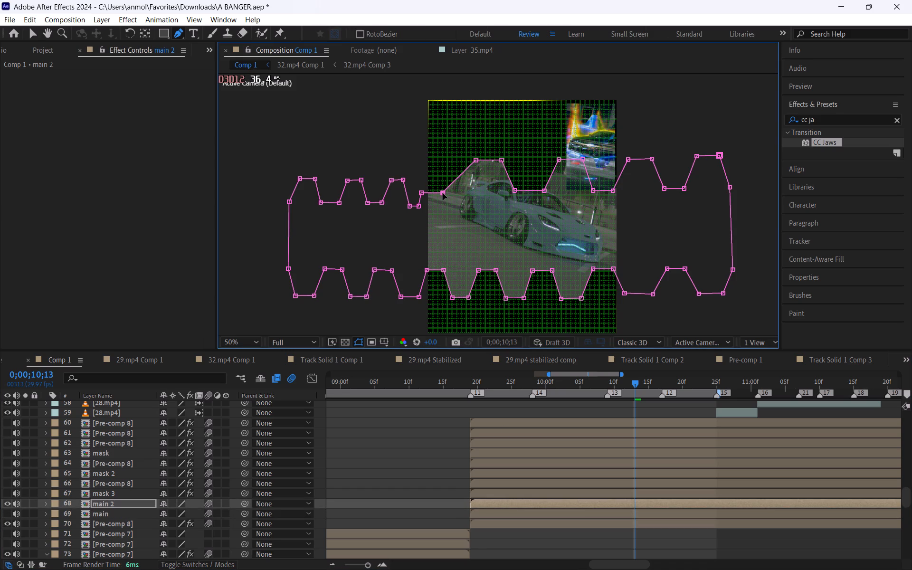
drag(443, 193, 442, 193)
Move that tooth's outer top corner outward to sit almost above its base point, giving a steep outer side.
scroll(458, 197, up, 1)
key(space)
key(space)
key(space)
key(space)
key(space)
key(space)
key(space)
key(space)
key(space)
key(space)
key(space)
key(space)
key(space)
key(space)
key(space)
key(space)
key(space)
key(space)
key(space)
key(space)
drag(460, 202, 474, 134)
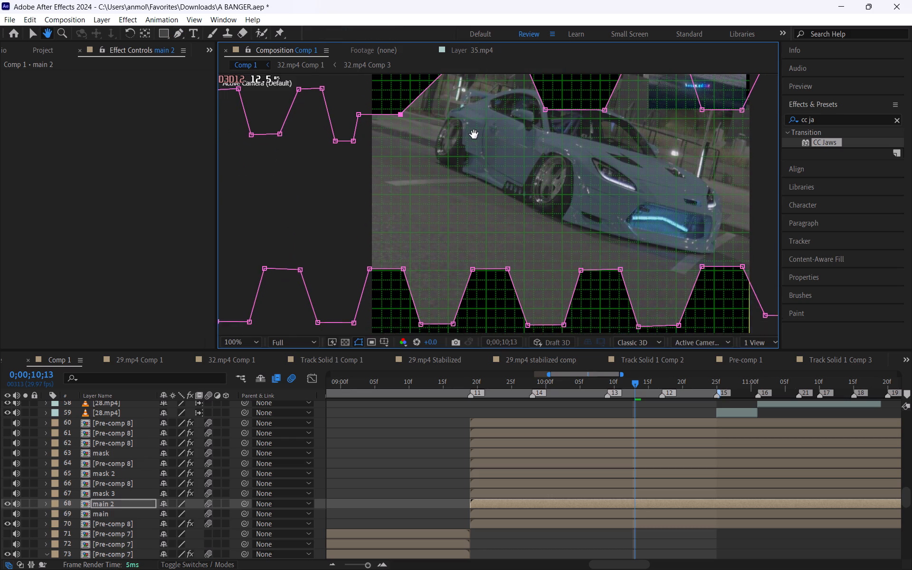
drag(474, 134, 472, 150)
key(space)
key(space)
key(space)
key(space)
key(space)
key(space)
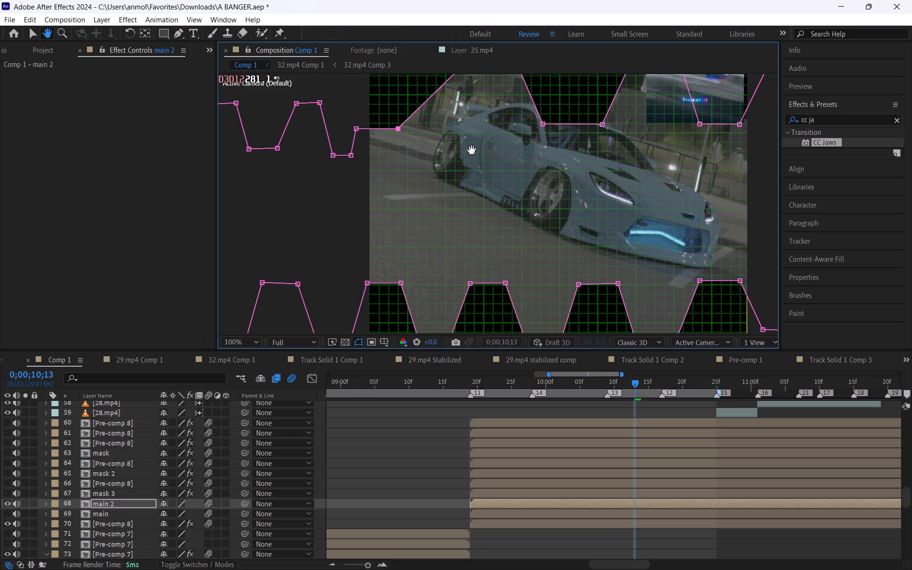
drag(472, 150, 472, 146)
scroll(472, 144, down, 1)
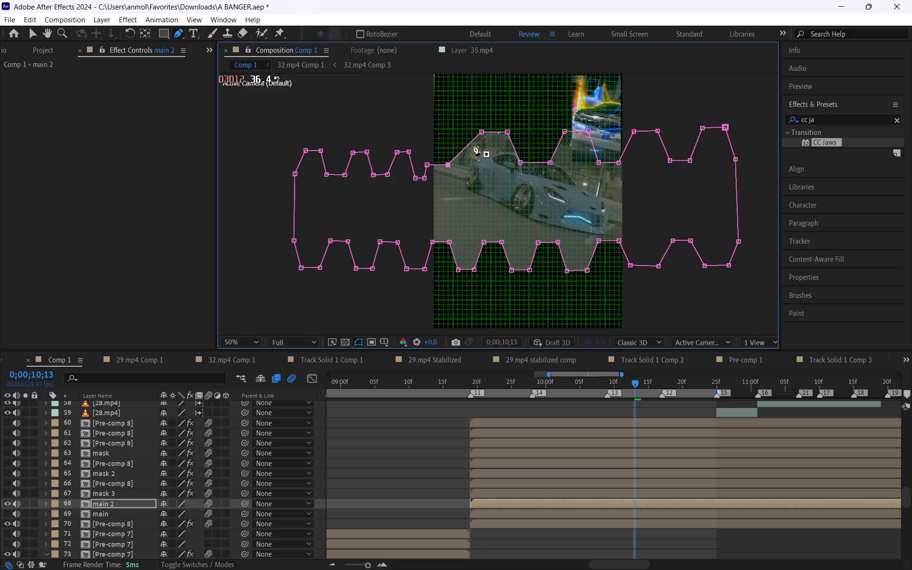
drag(480, 132, 479, 132)
drag(479, 132, 456, 133)
drag(456, 133, 455, 133)
scroll(456, 137, up, 1)
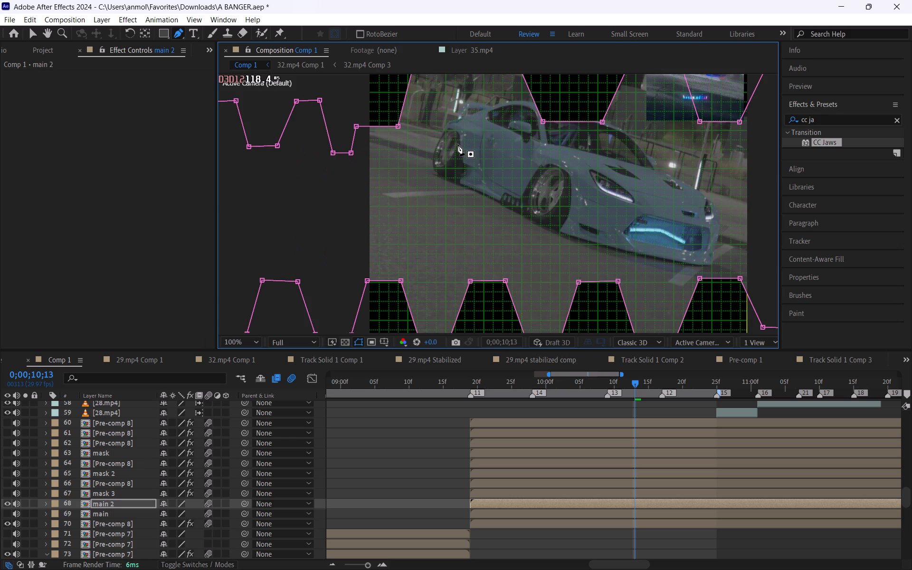
key(space)
key(space)
key(space)
key(space)
key(space)
key(space)
key(space)
key(space)
key(space)
key(space)
key(space)
key(space)
key(space)
key(space)
key(space)
key(space)
key(space)
key(space)
key(space)
key(space)
drag(460, 154, 460, 143)
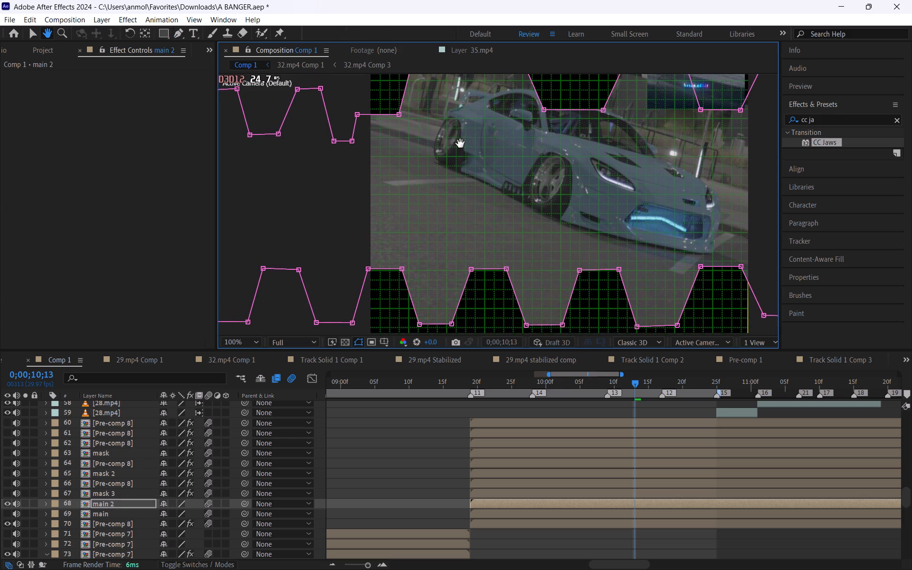
drag(460, 143, 457, 188)
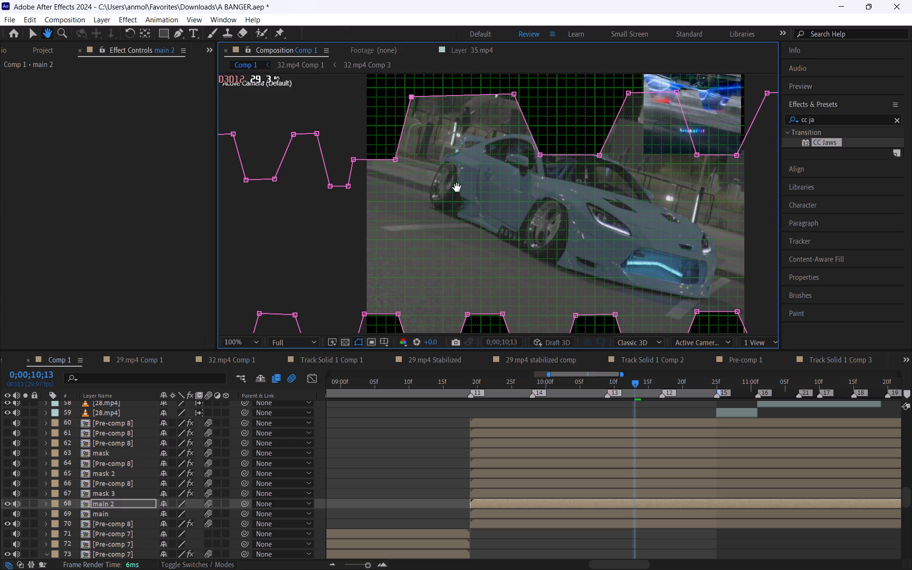
drag(457, 188, 454, 186)
click(408, 96)
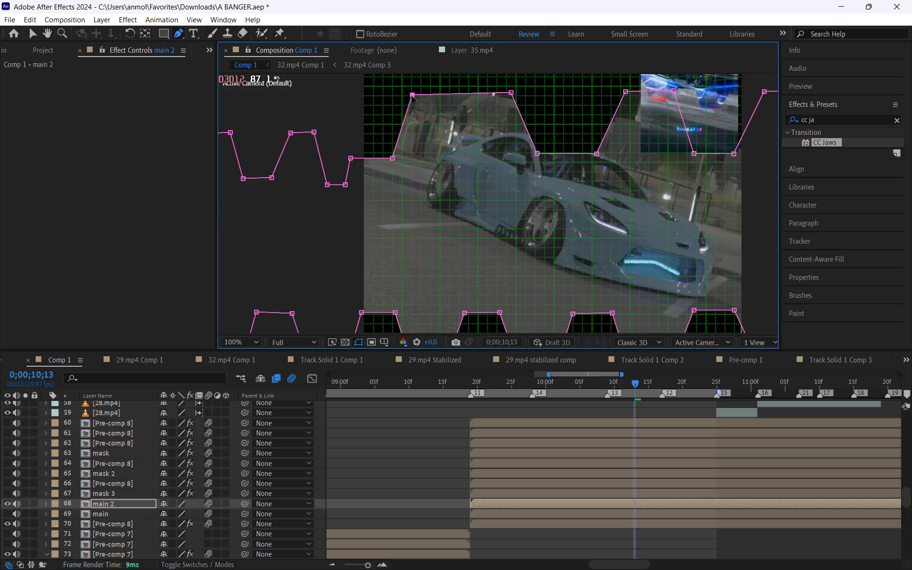
Move the same tooth's inner top corner outward, level with the other corner, to narrow its flat top.
key(space)
key(space)
key(space)
key(space)
key(space)
key(space)
key(space)
key(space)
key(space)
key(space)
key(space)
key(space)
key(space)
key(space)
key(space)
key(space)
key(space)
key(space)
key(space)
key(space)
drag(419, 129, 403, 87)
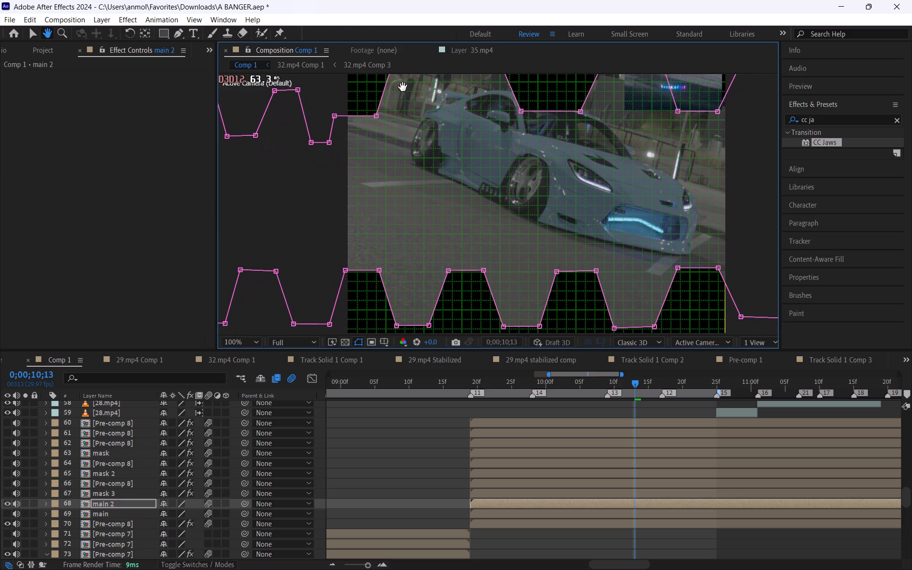
drag(403, 87, 416, 148)
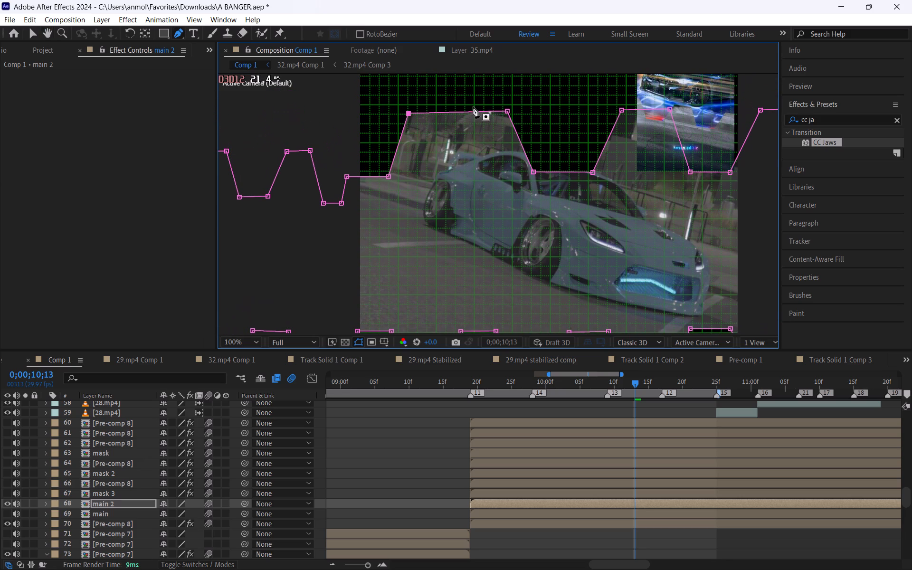
drag(507, 110, 445, 113)
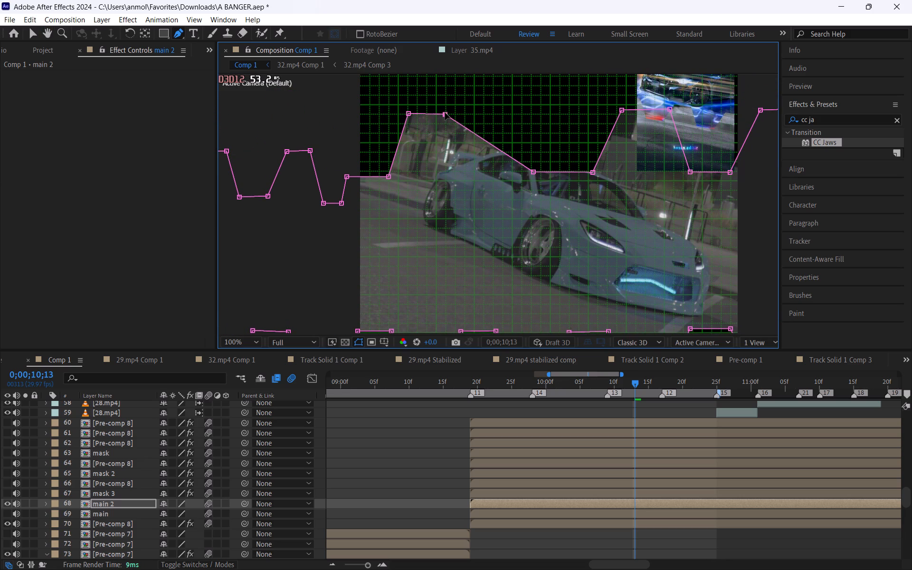
drag(445, 113, 446, 113)
Nudge the inner top corner of the leftmost in-frame upper tooth outward, narrowing its flat top slightly.
key(space)
key(space)
key(space)
key(space)
key(space)
key(space)
key(space)
key(space)
key(space)
key(space)
key(space)
key(space)
key(space)
key(space)
key(space)
key(space)
key(space)
key(space)
key(space)
key(space)
drag(451, 160, 444, 85)
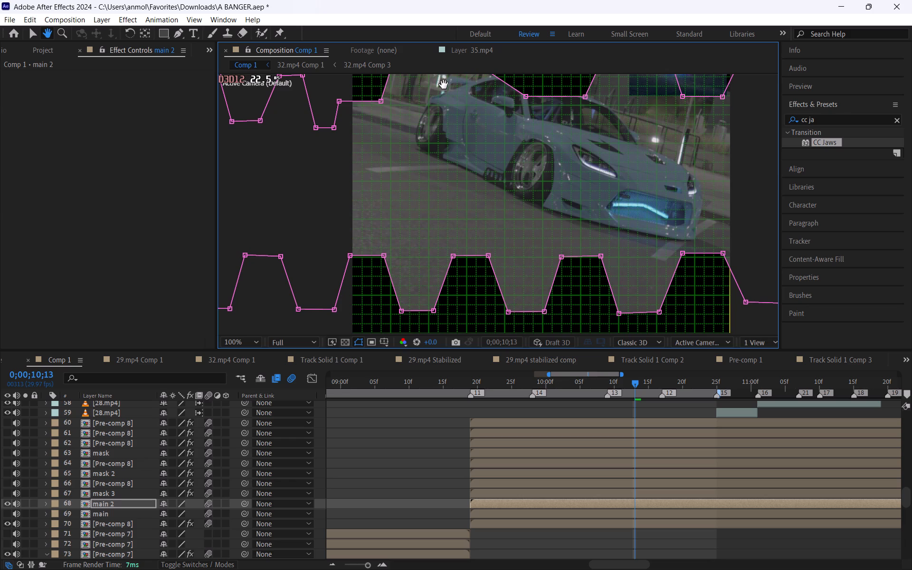
drag(444, 85, 449, 171)
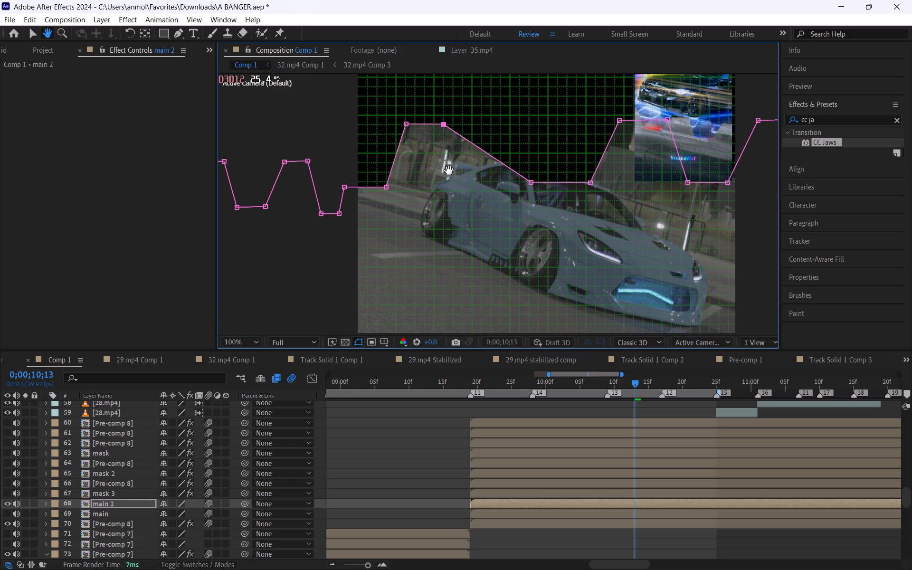
drag(449, 171, 448, 171)
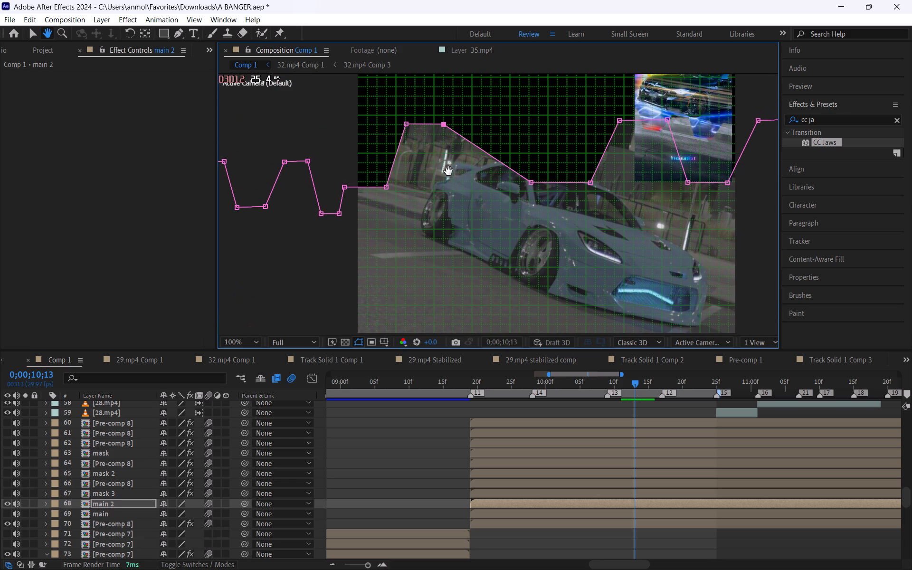
drag(448, 171, 447, 171)
drag(447, 171, 446, 154)
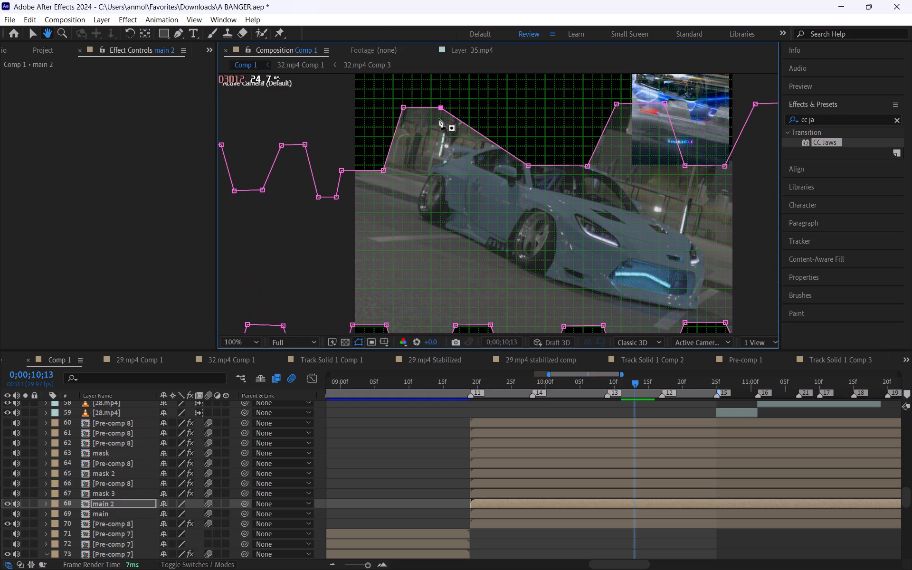
click(442, 105)
Move that tooth's inner base point outward until the inner side is steep and mirrors the outer side.
key(space)
key(space)
key(space)
key(space)
key(space)
key(space)
key(space)
key(space)
key(space)
key(space)
key(space)
key(space)
key(space)
key(space)
key(space)
key(space)
key(space)
key(space)
key(space)
key(space)
drag(448, 137, 426, 104)
drag(447, 148, 437, 161)
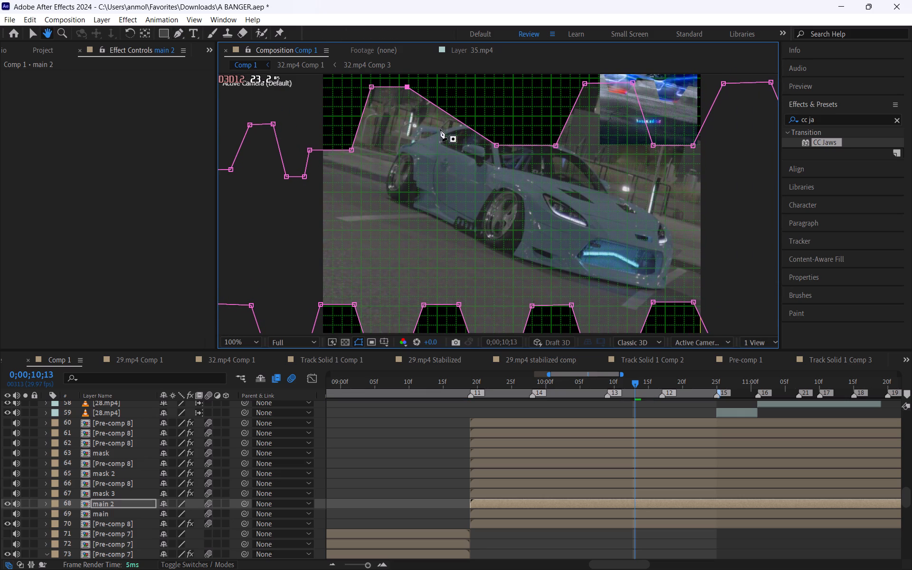
drag(498, 144, 487, 145)
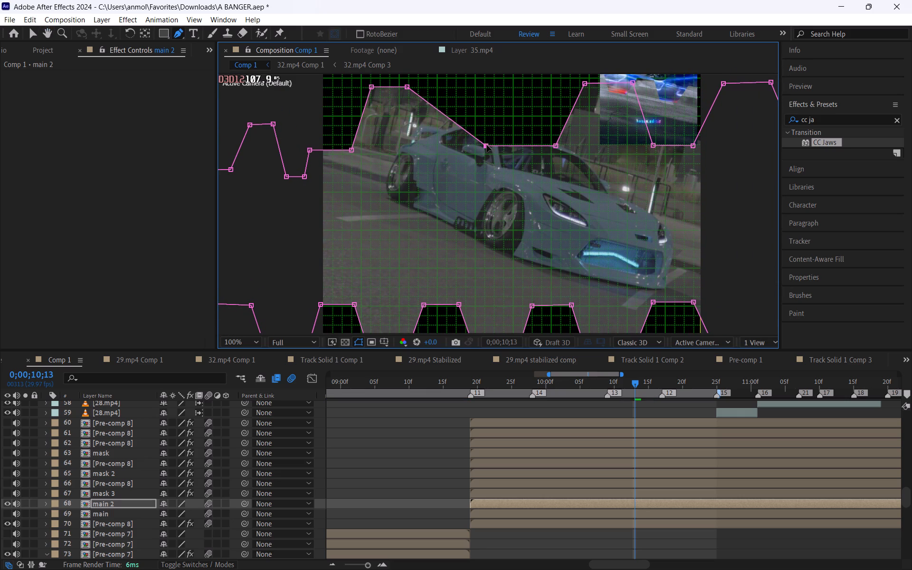
drag(487, 145, 421, 142)
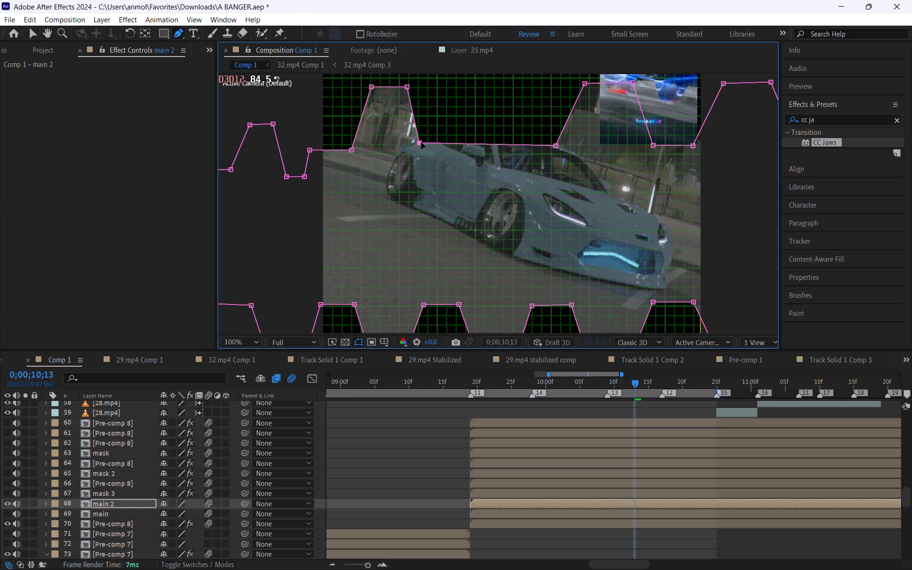
drag(421, 142, 423, 144)
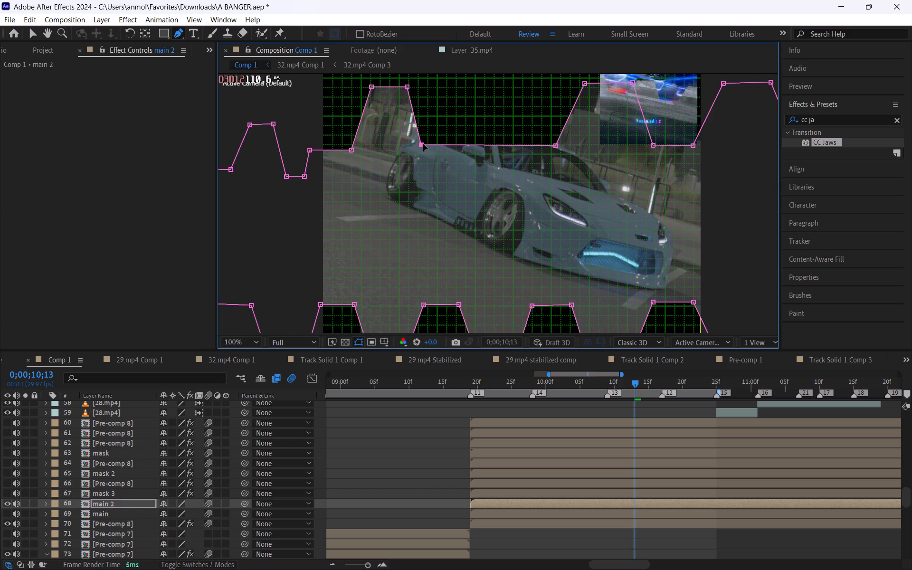
drag(423, 144, 427, 146)
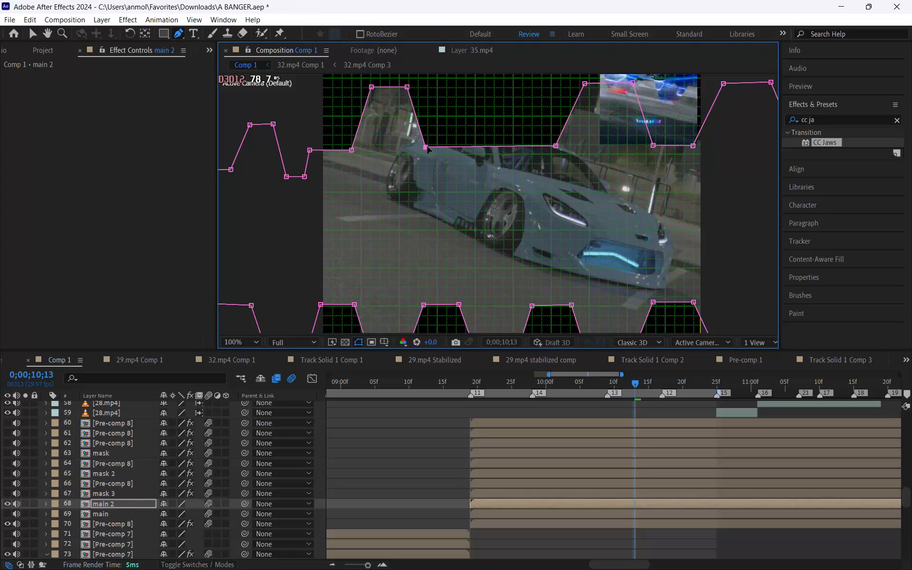
drag(427, 146, 419, 152)
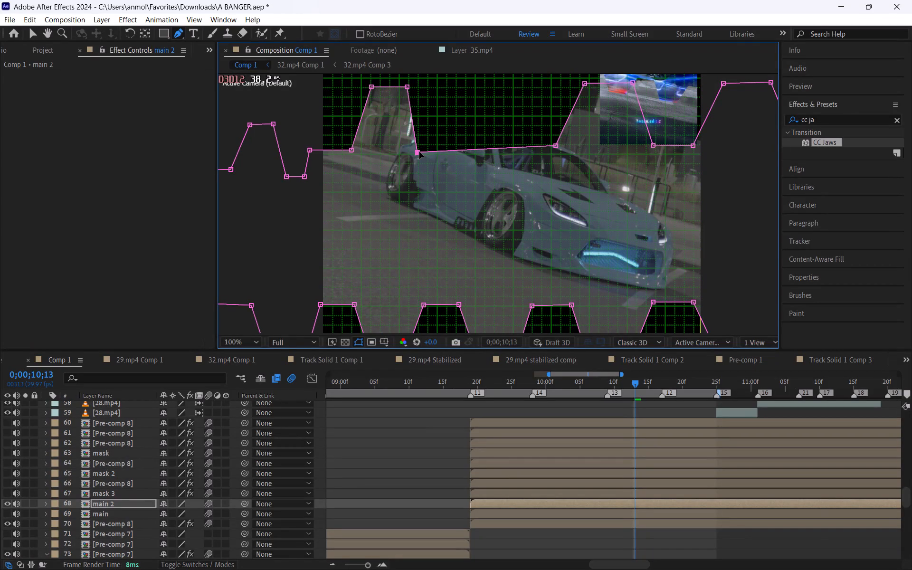
drag(419, 152, 422, 149)
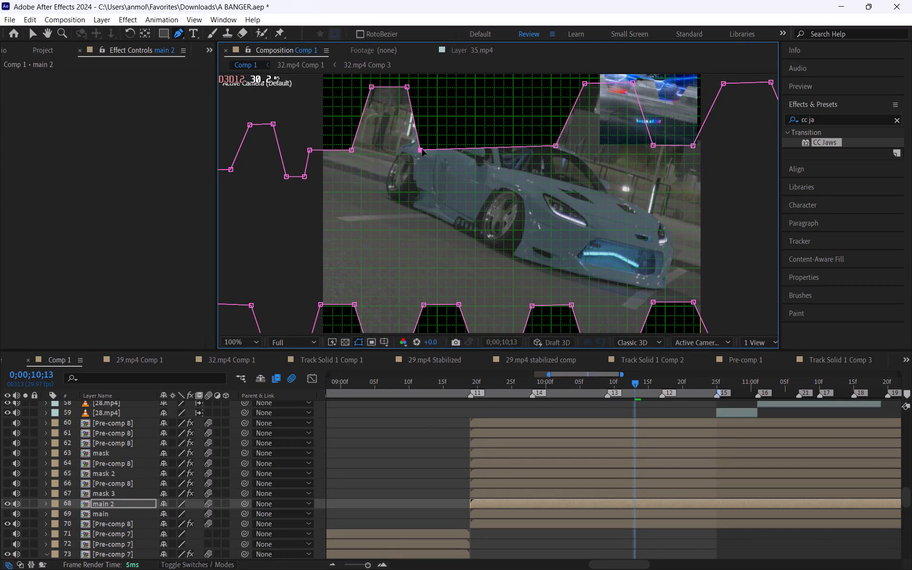
drag(422, 149, 423, 151)
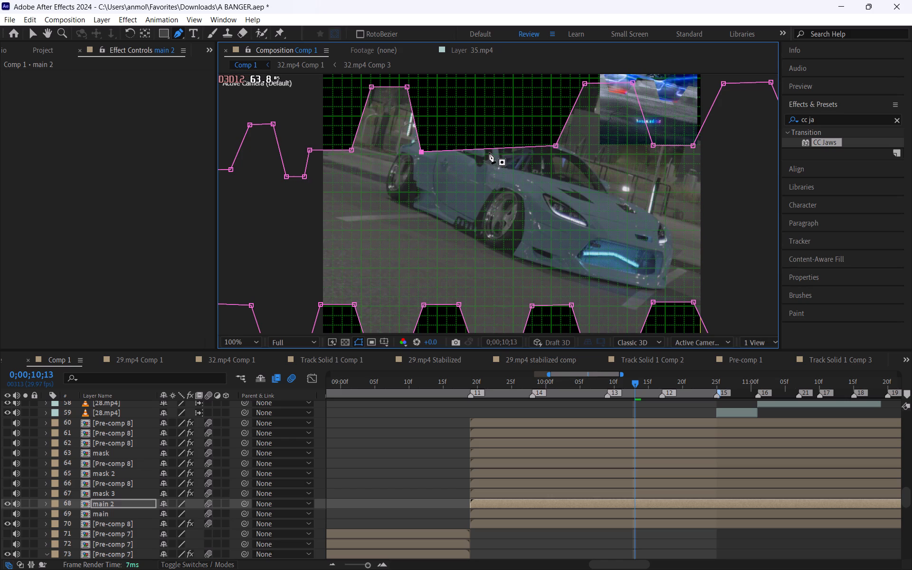
Move the gap's other base point outward, level with the first, making the gap about as wide as the tooth's flat top.
drag(556, 146, 459, 152)
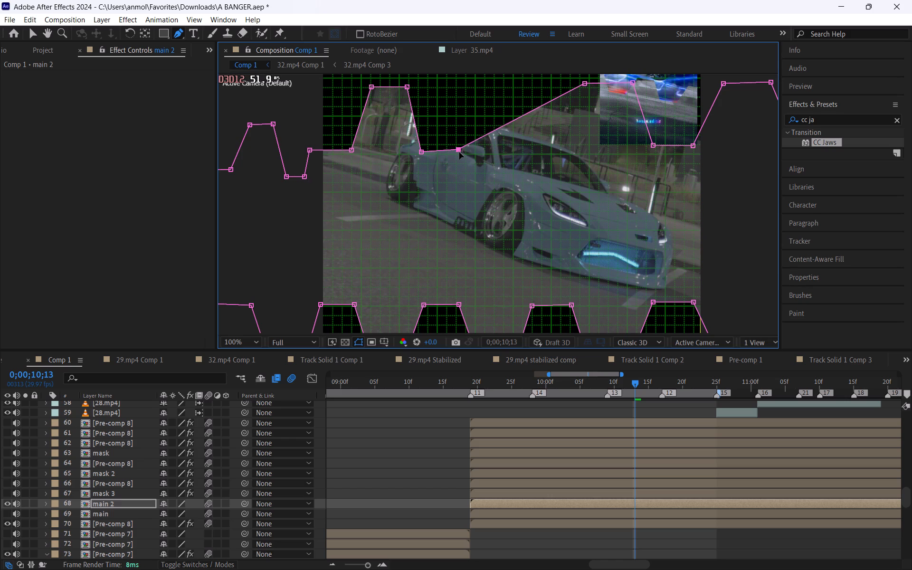
drag(459, 152, 459, 153)
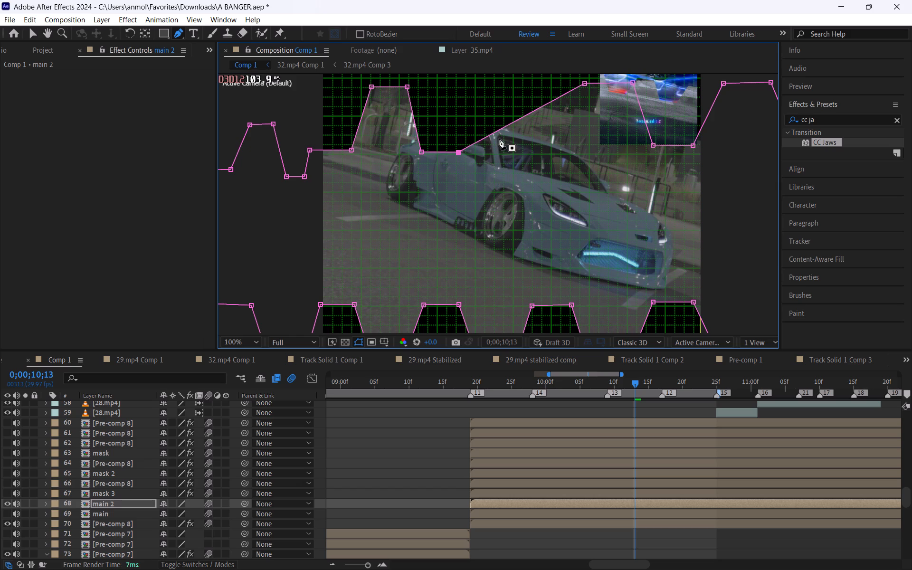
Move the second upper tooth's outer top corner toward the first tooth, nearly level with its top, to give a steep outer side.
drag(584, 85, 493, 94)
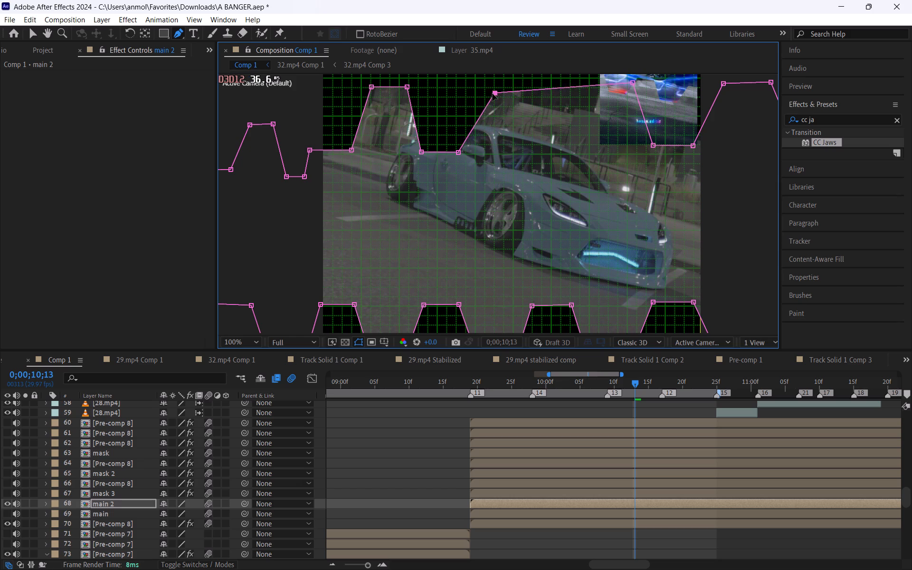
drag(493, 94, 473, 91)
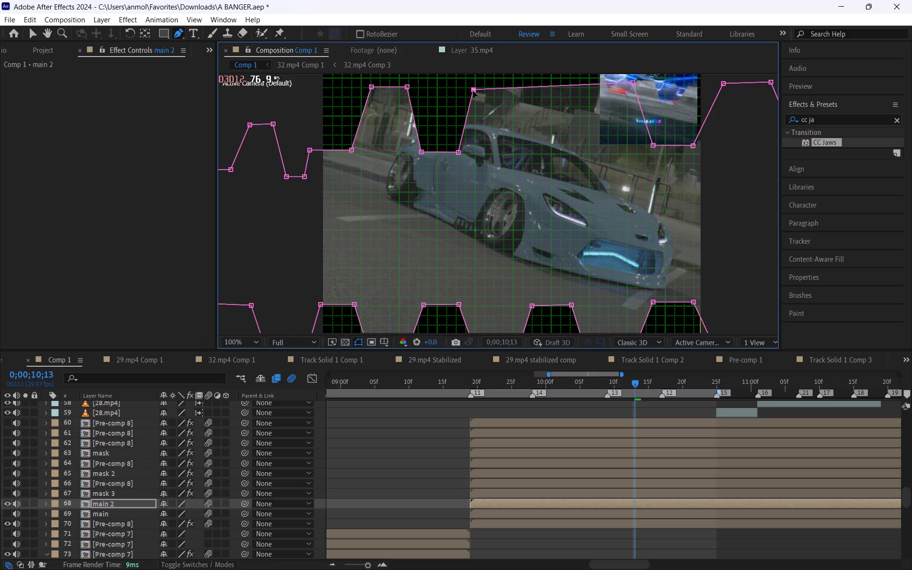
drag(473, 91, 471, 93)
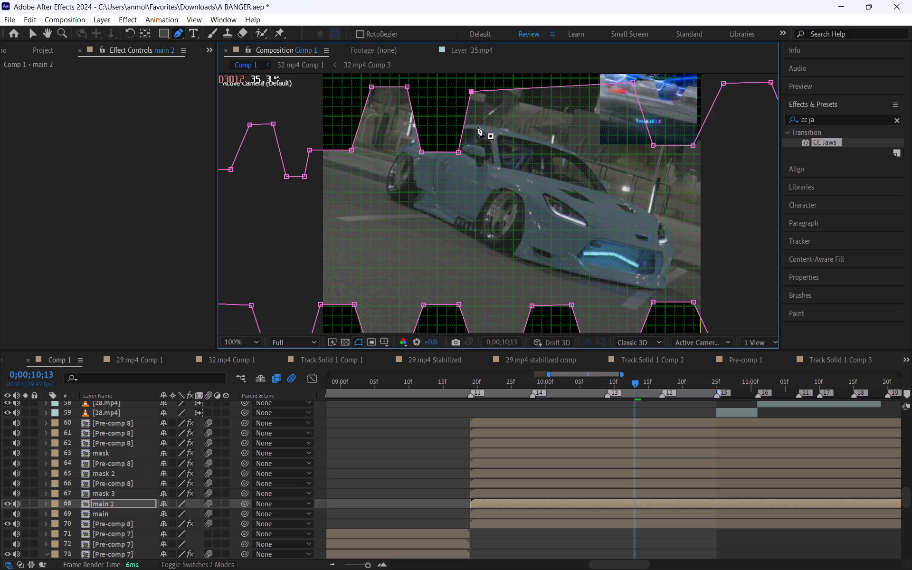
key(space)
key(space)
key(space)
key(space)
key(space)
key(space)
key(space)
key(space)
key(space)
key(space)
key(space)
key(space)
key(space)
key(space)
key(space)
key(space)
key(space)
key(space)
key(space)
key(space)
drag(487, 149, 473, 124)
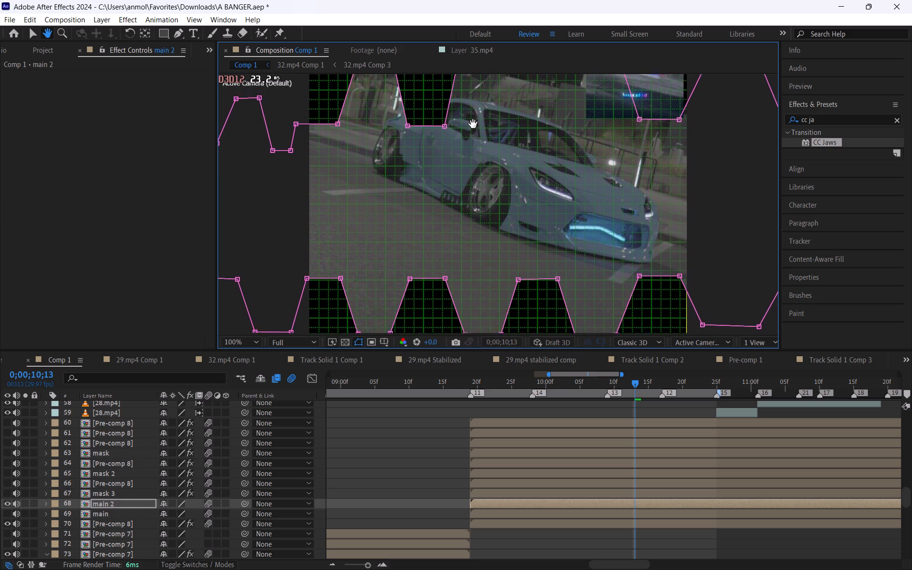
drag(473, 124, 473, 157)
drag(460, 104, 463, 101)
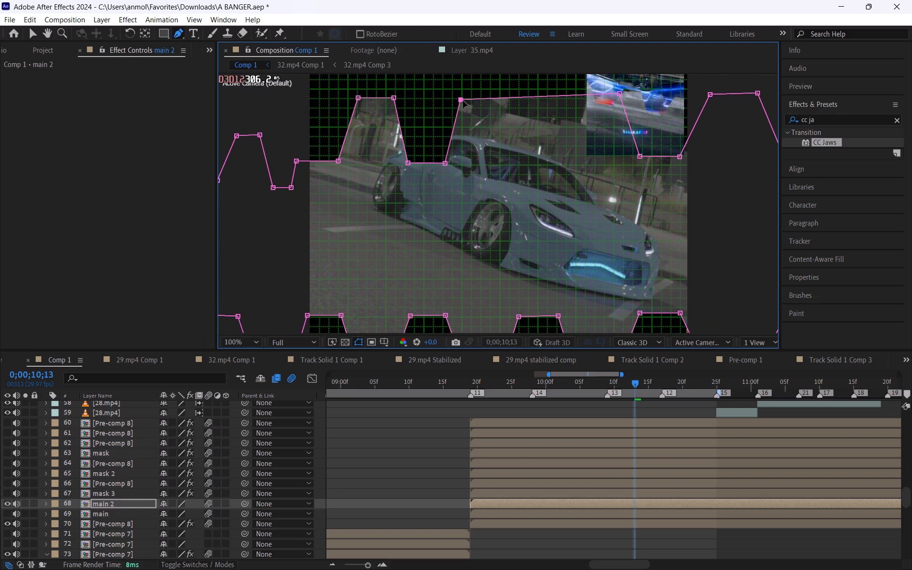
drag(463, 101, 468, 103)
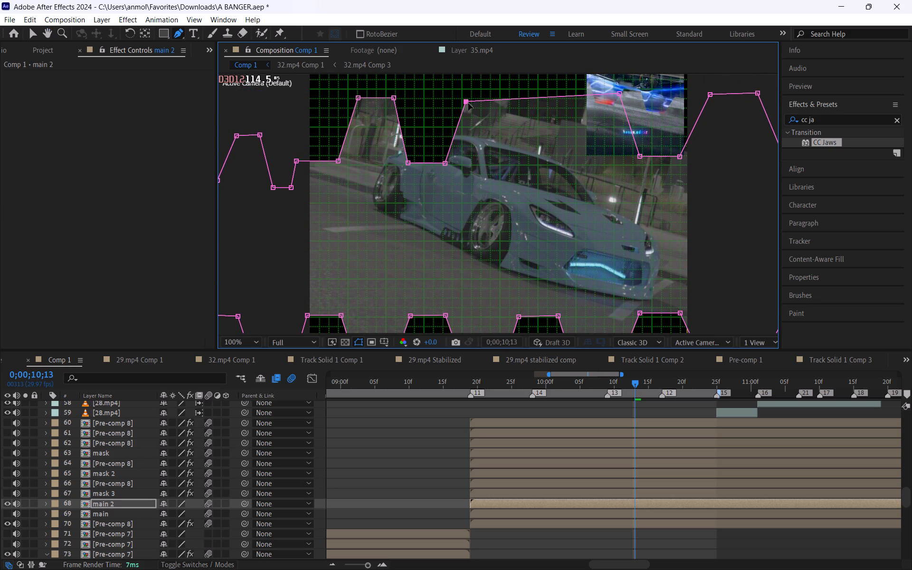
drag(468, 103, 469, 100)
key(space)
key(space)
key(space)
key(space)
key(space)
key(space)
key(space)
key(space)
key(space)
key(space)
key(space)
key(space)
key(space)
key(space)
key(space)
key(space)
key(space)
key(space)
key(space)
key(space)
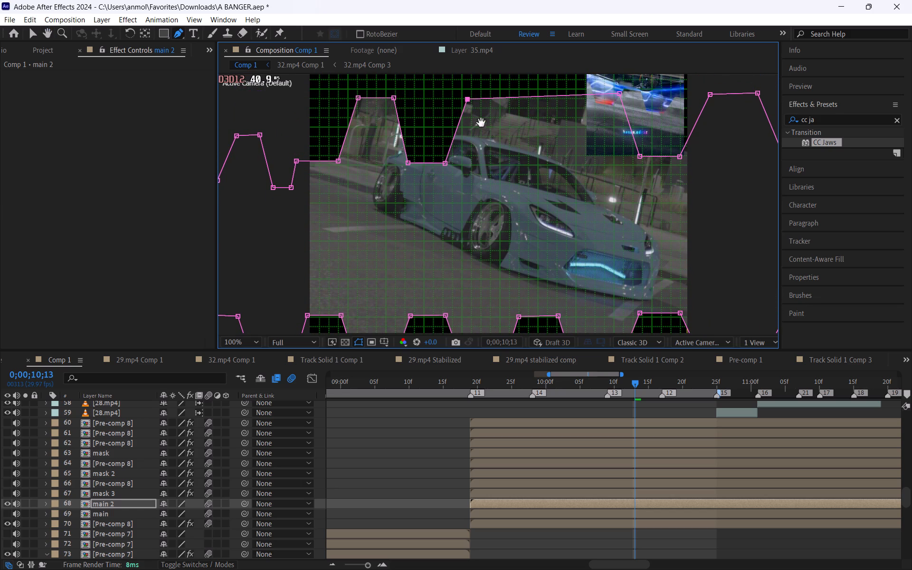
drag(484, 128, 446, 152)
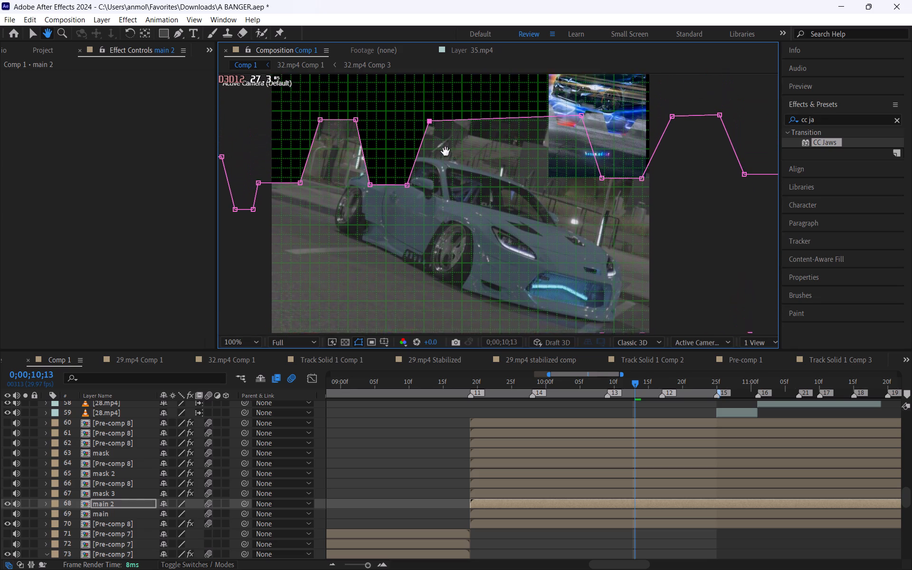
drag(446, 152, 445, 152)
click(429, 124)
Add a mask point on the second tooth's long top edge, a short distance inward from its outer top corner.
key(space)
key(space)
key(space)
key(space)
key(space)
key(space)
key(space)
key(space)
key(space)
key(space)
key(space)
key(space)
key(space)
key(space)
key(space)
key(space)
key(space)
key(space)
key(space)
key(space)
drag(443, 137, 443, 137)
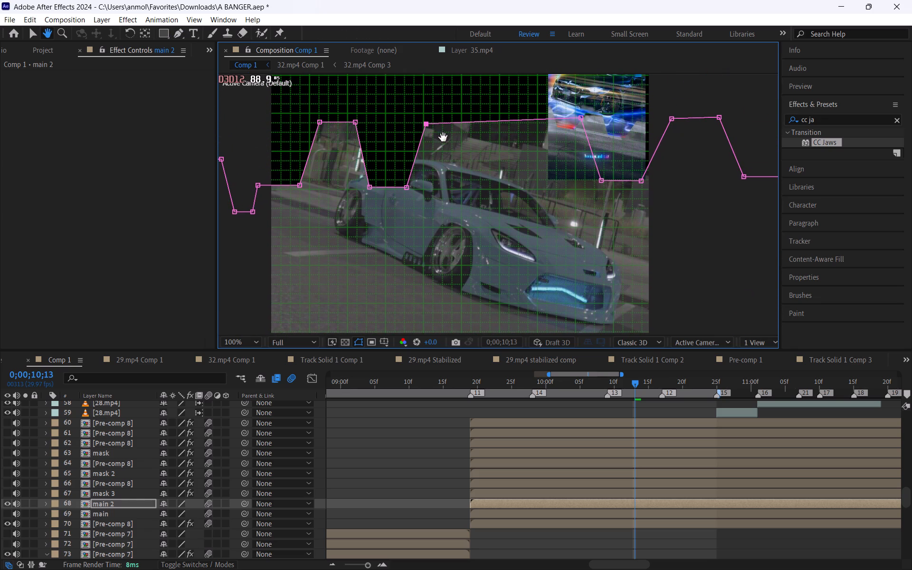
drag(443, 137, 407, 107)
click(418, 94)
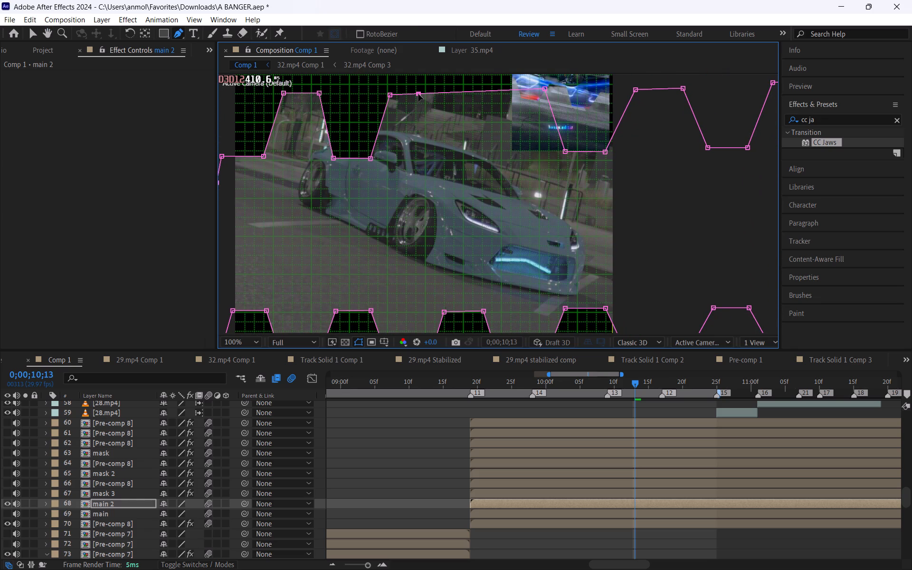
click(418, 94)
Reselect the main 2 layer and nudge the added mask point outward, level with the second tooth's outer top corner.
click(437, 516)
click(492, 498)
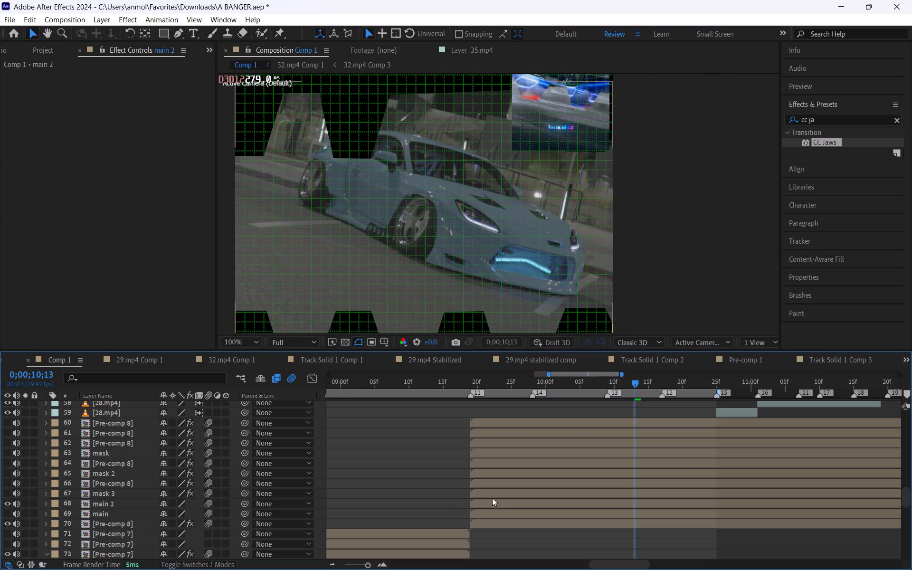
click(487, 504)
click(418, 95)
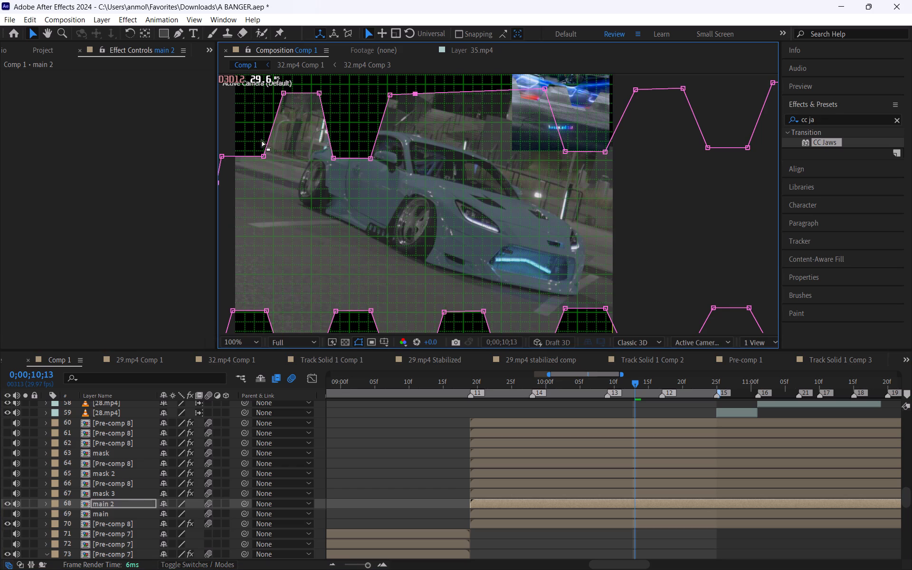
click(177, 36)
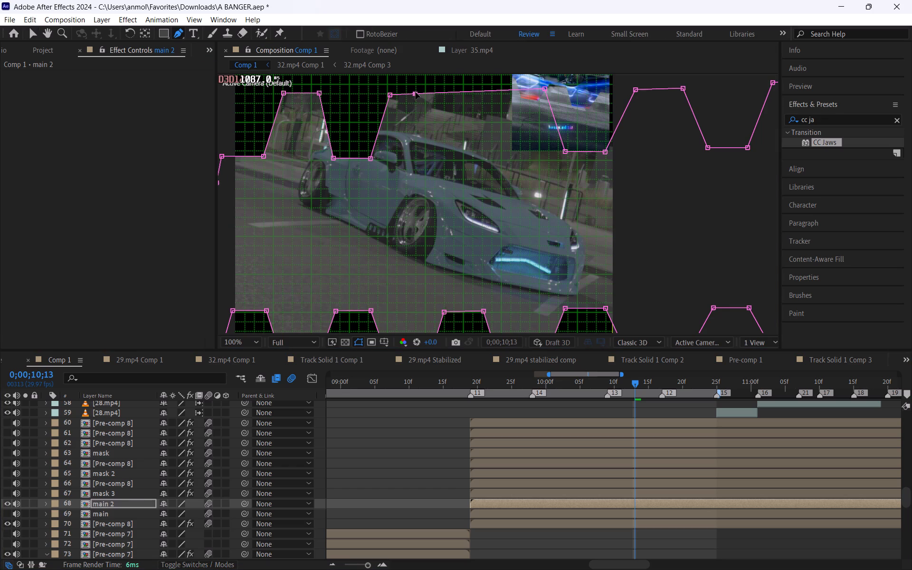
click(416, 93)
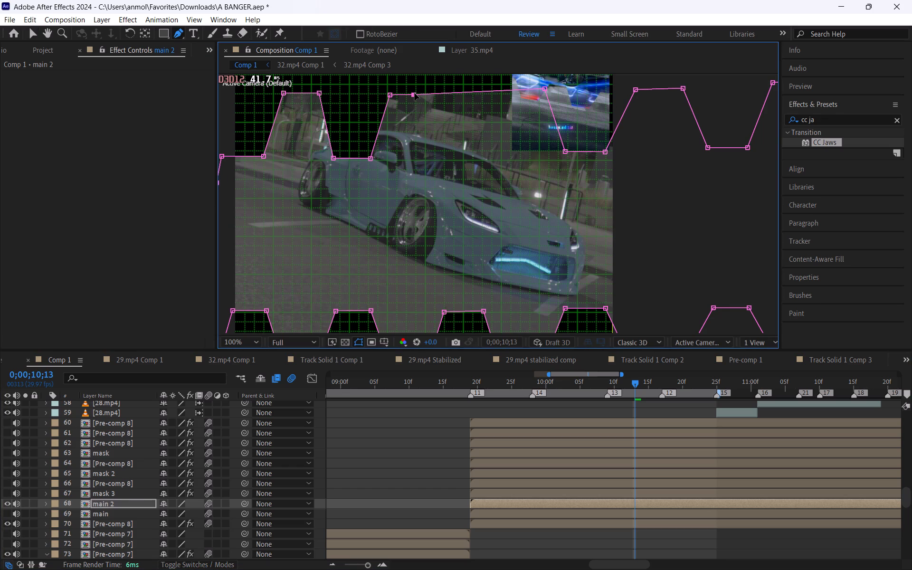
Move the second upper tooth's added top point farther from the first tooth, making its flat top slightly wider than the first tooth's.
key(space)
key(space)
key(space)
key(space)
key(space)
key(space)
key(space)
key(space)
key(space)
key(space)
key(space)
key(space)
key(space)
key(space)
key(space)
key(space)
key(space)
key(space)
key(space)
key(space)
drag(420, 139, 404, 130)
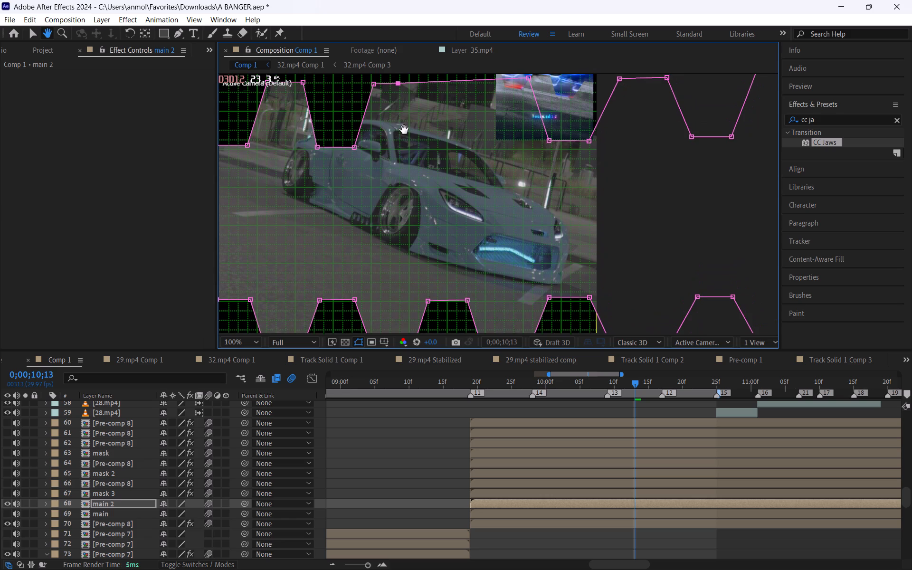
drag(404, 130, 404, 132)
drag(399, 89, 408, 89)
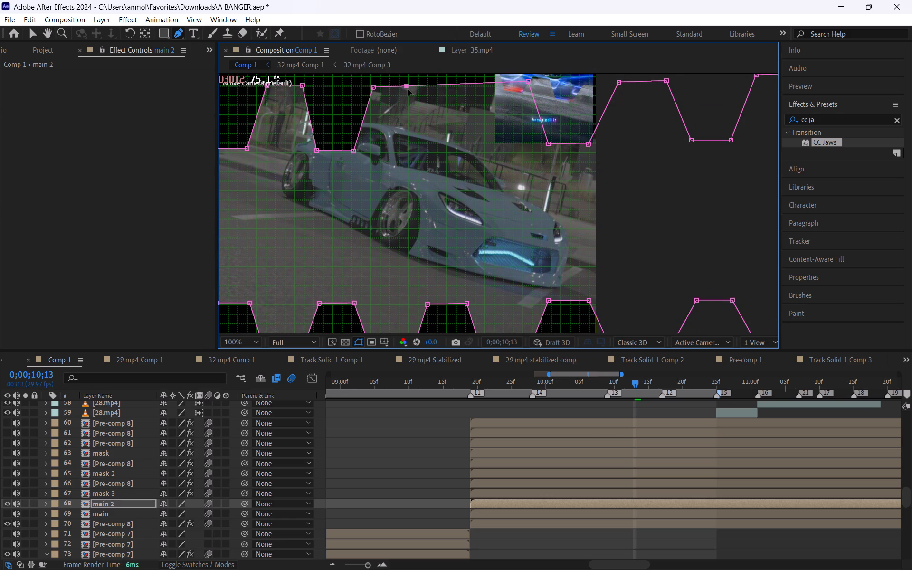
drag(408, 89, 409, 90)
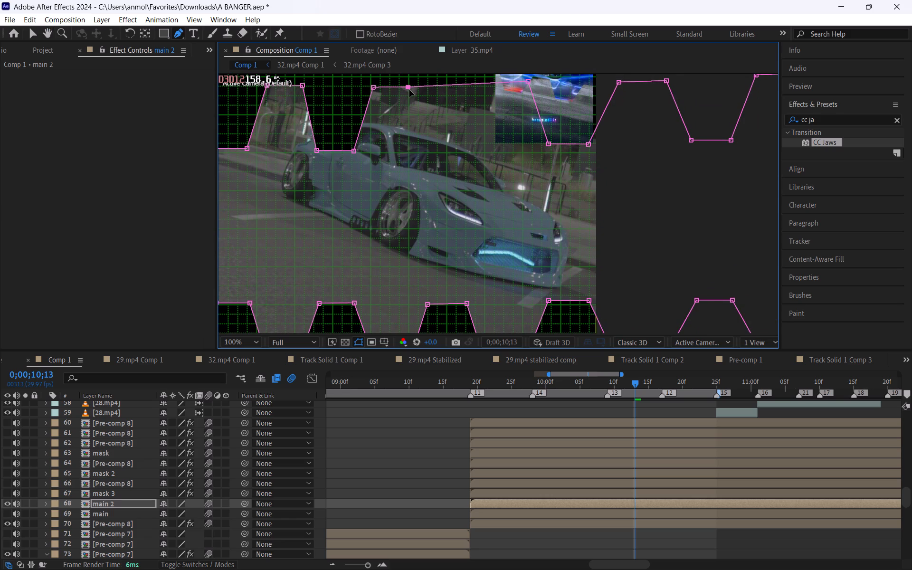
drag(409, 90, 415, 90)
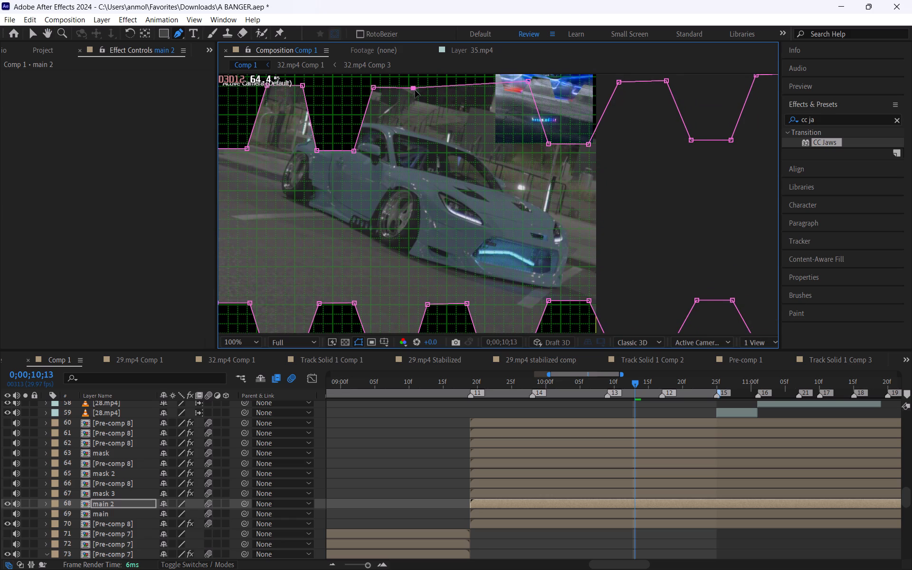
drag(415, 90, 416, 91)
drag(416, 91, 417, 90)
Add a mask point on the long upper edge, just past the second tooth's flat top.
key(space)
key(space)
key(space)
key(space)
key(space)
key(space)
key(space)
key(space)
key(space)
key(space)
key(space)
key(space)
key(space)
key(space)
key(space)
key(space)
key(space)
key(space)
key(space)
key(space)
drag(425, 187, 418, 181)
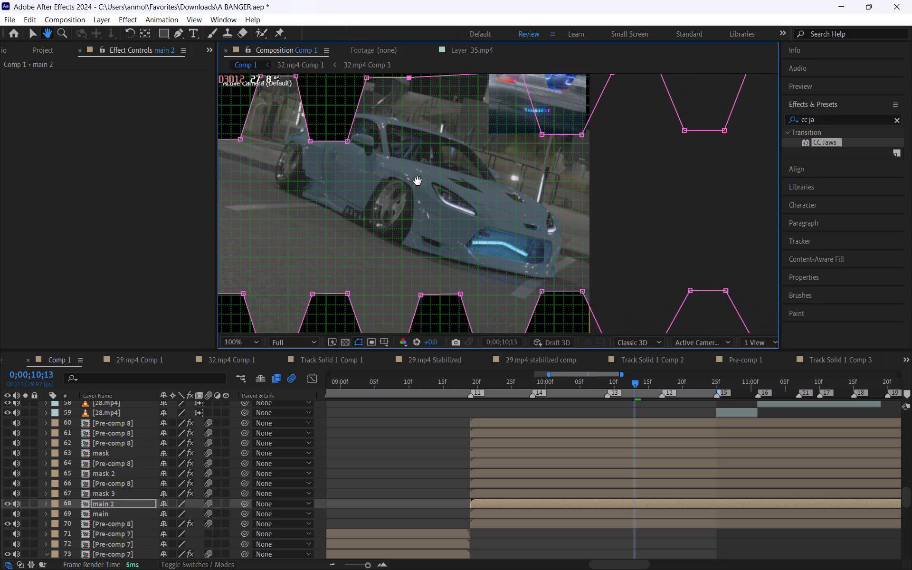
drag(418, 181, 408, 147)
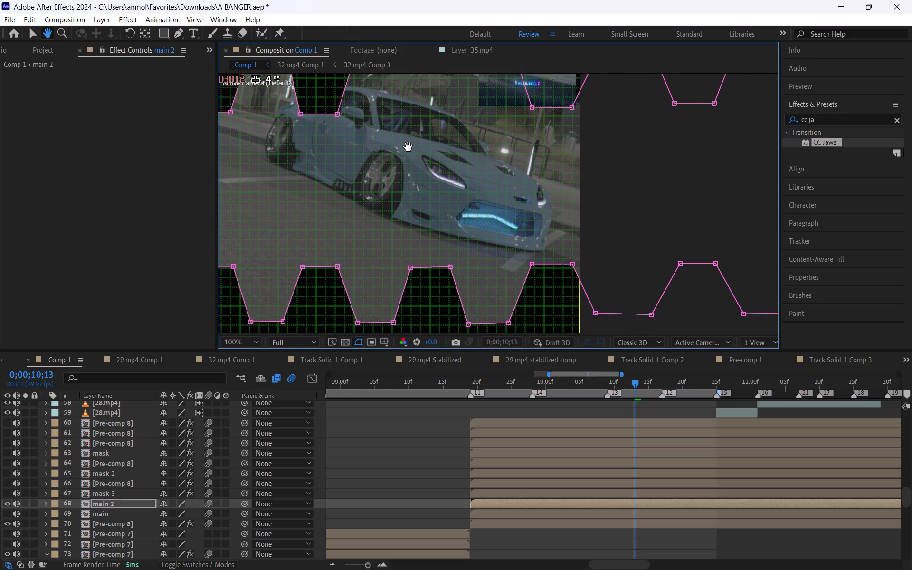
drag(408, 147, 401, 171)
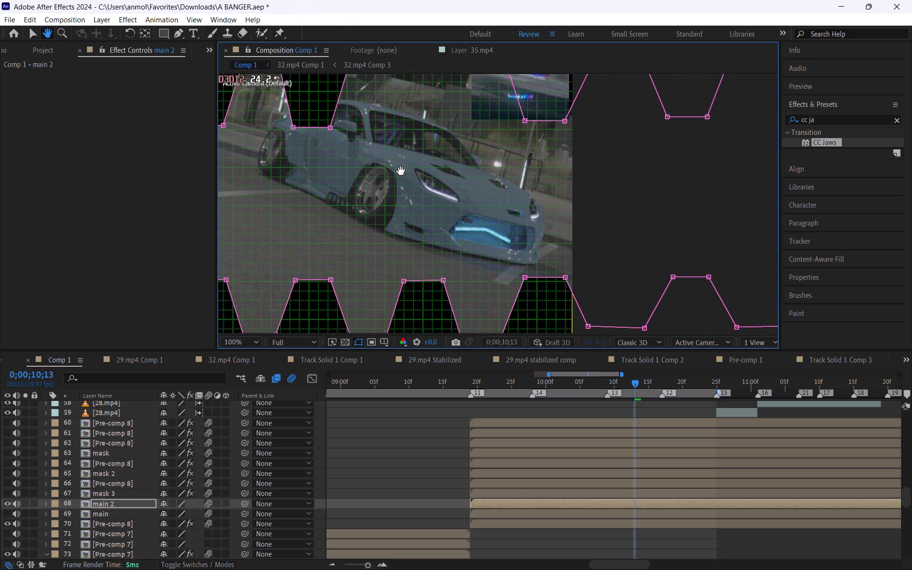
drag(401, 171, 399, 192)
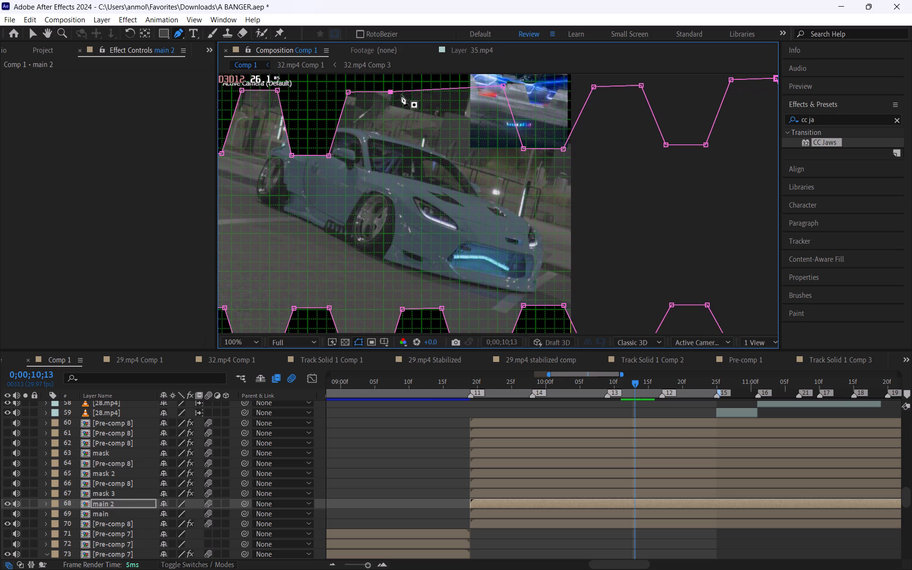
click(407, 90)
drag(407, 90, 406, 104)
drag(406, 94, 407, 99)
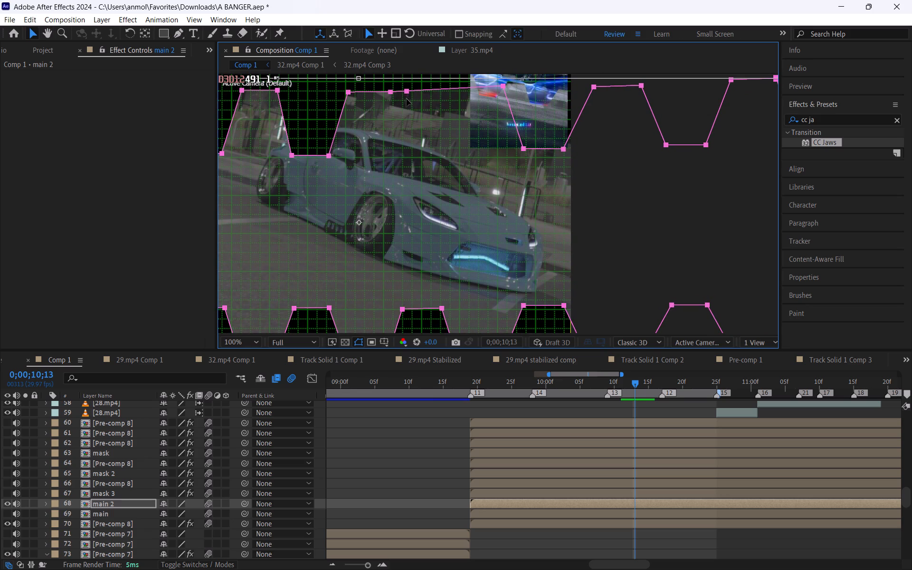
drag(407, 99, 406, 103)
key(ctrl+z)
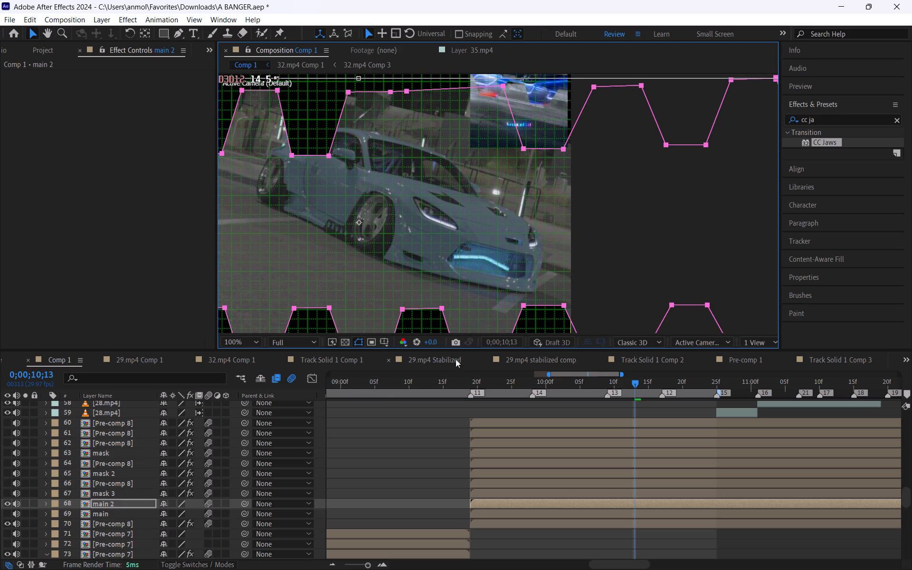
Reselect the main 2 layer and pull the new mask point down to the preceding gap's base level, forming the second tooth's steep far side.
click(394, 441)
click(473, 503)
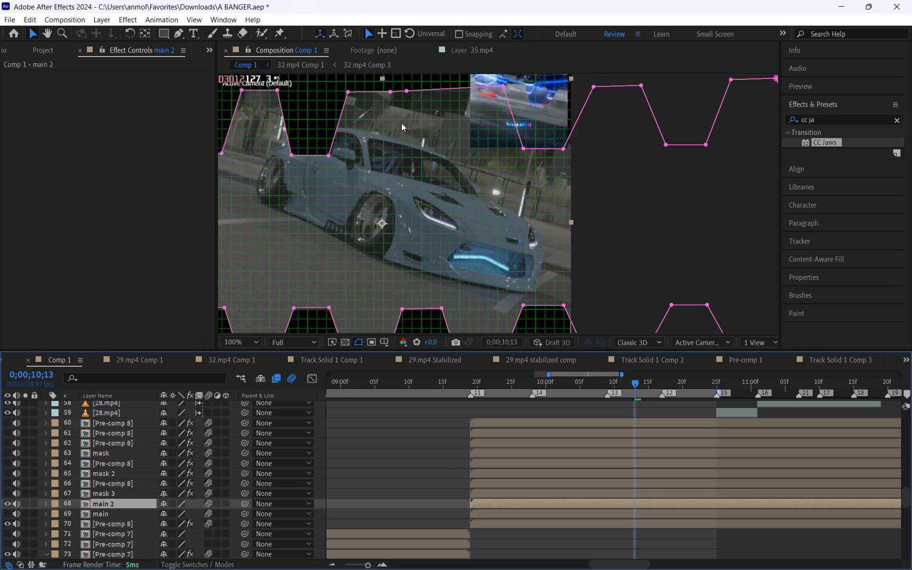
click(409, 90)
drag(408, 93, 407, 104)
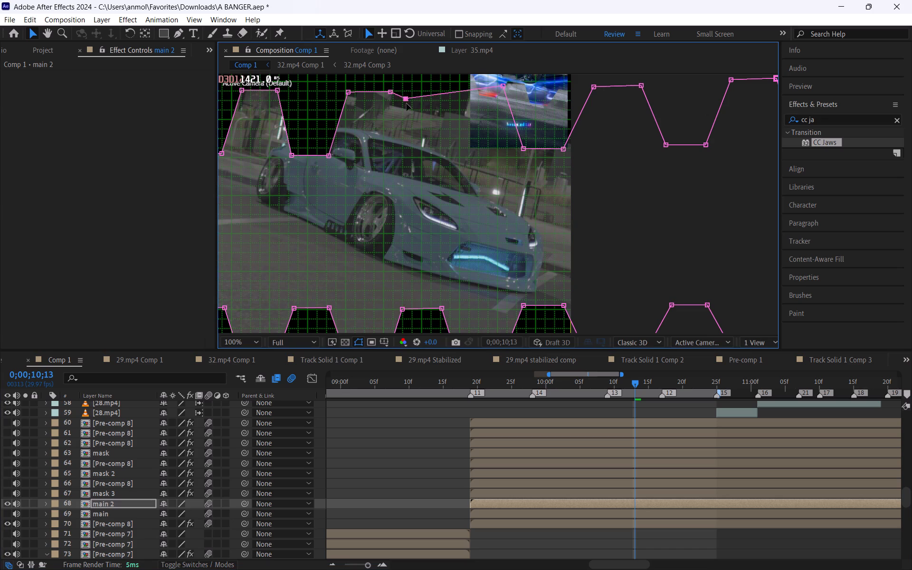
drag(407, 104, 404, 157)
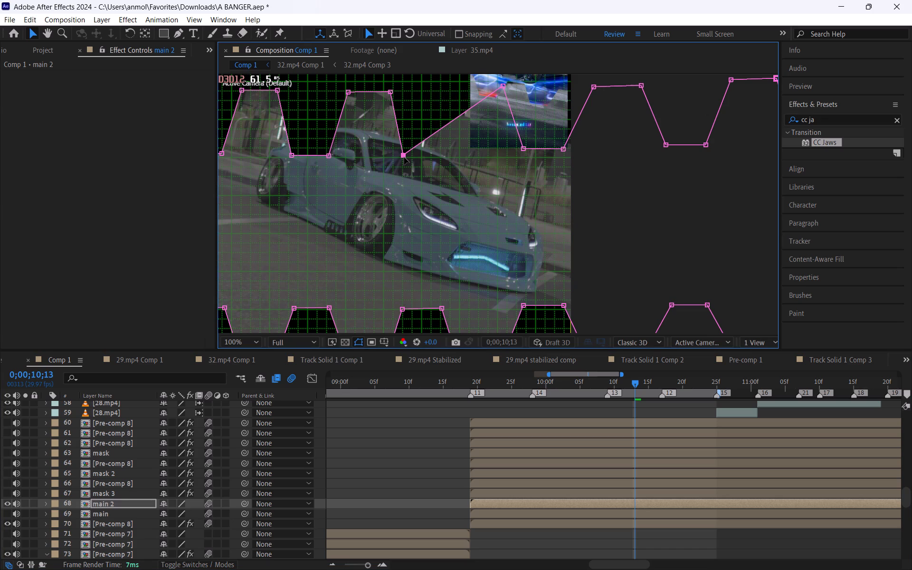
drag(404, 157, 402, 158)
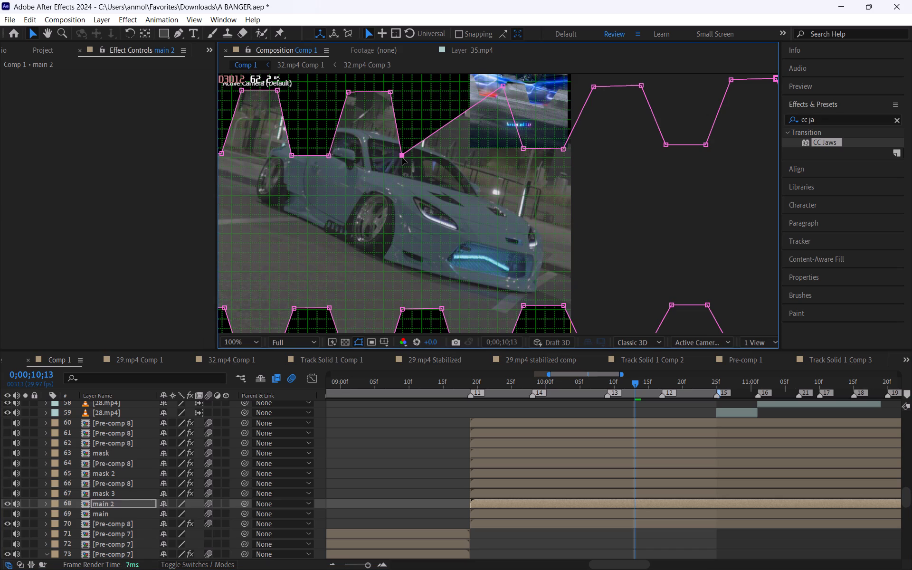
drag(402, 158, 402, 158)
Nudge the second tooth's far top corner back toward the first tooth, slightly narrowing its flat top.
click(391, 92)
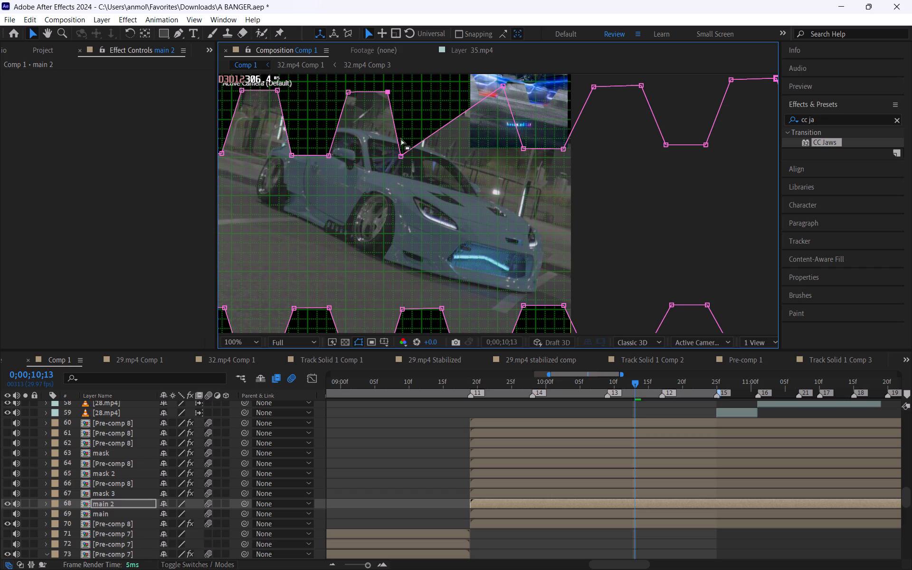
Add a mask point with the Pen tool on the long slanted edge beyond the second tooth, about a third of the way up.
click(181, 35)
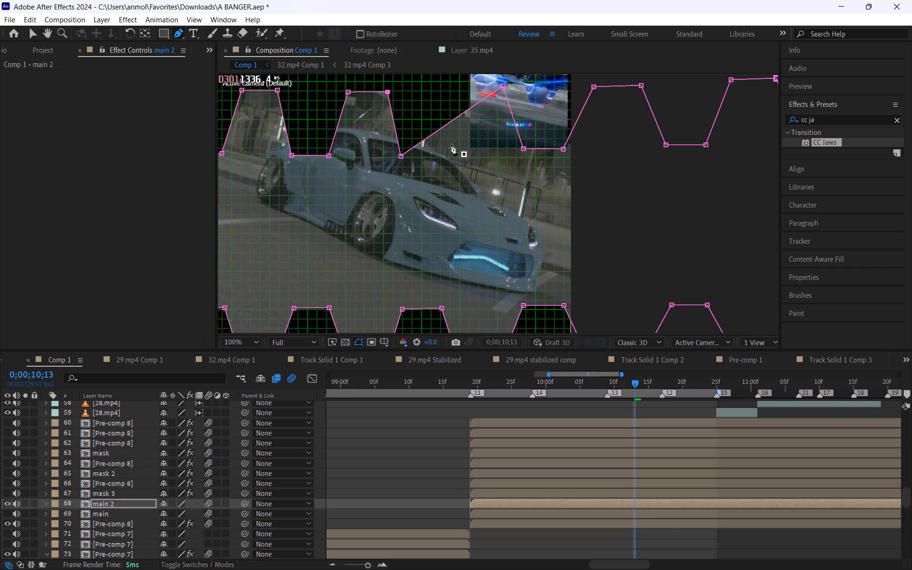
drag(469, 180, 438, 176)
key(space)
key(space)
key(space)
key(space)
key(space)
key(space)
key(space)
key(space)
key(space)
key(space)
key(space)
key(space)
key(space)
key(space)
key(space)
key(space)
key(space)
key(space)
key(space)
key(space)
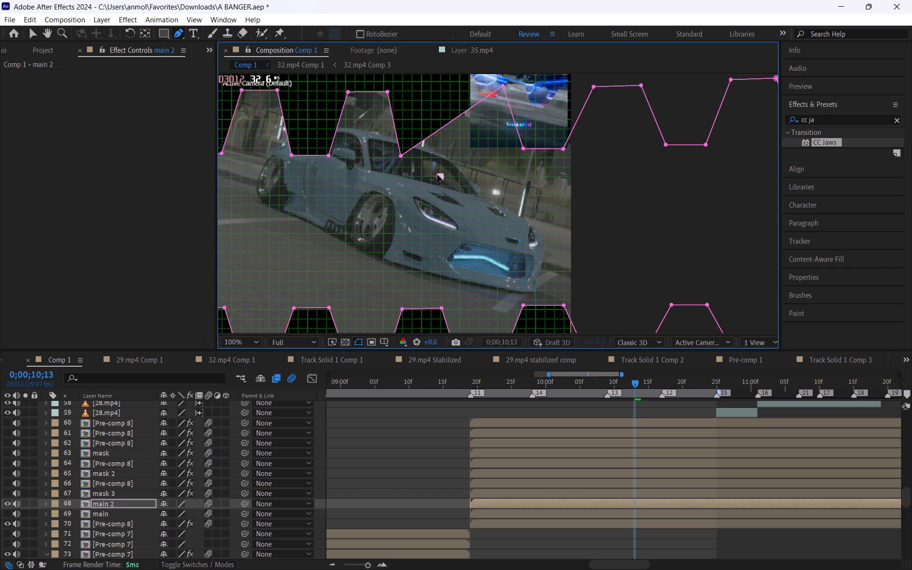
key(ctrl+z)
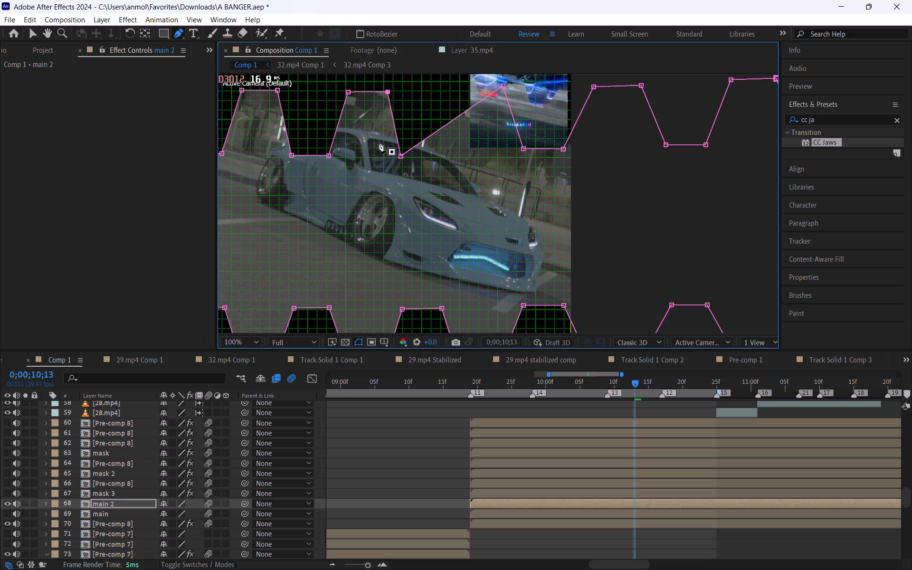
key(space)
key(space)
key(space)
key(space)
key(space)
key(space)
key(space)
key(space)
key(space)
key(space)
key(space)
key(space)
key(space)
drag(392, 147, 344, 146)
click(383, 134)
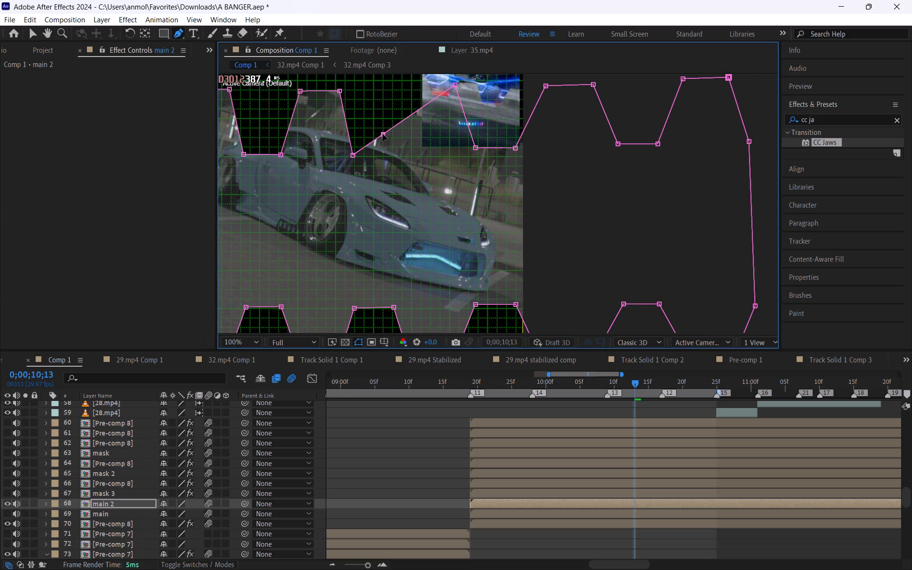
drag(383, 134, 384, 142)
click(384, 132)
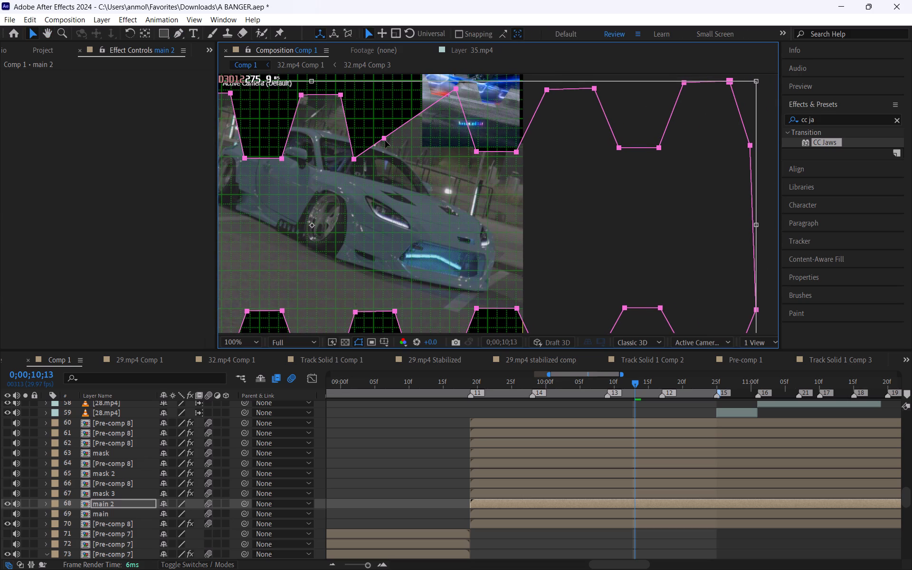
key(ctrl+z)
Reselect main 2 and lower the added point level with the gap's first base point, making the base slightly wider than the tooth's top.
click(393, 162)
click(381, 115)
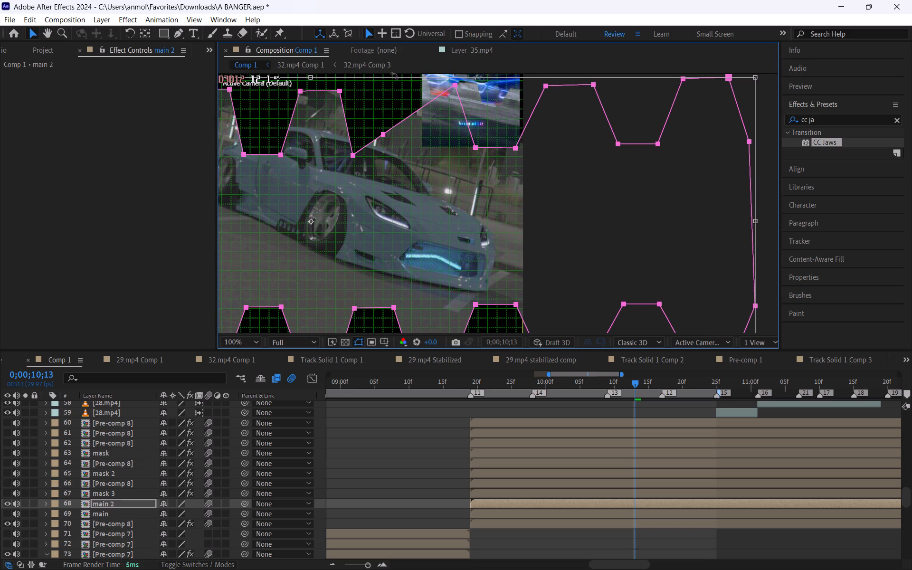
click(392, 423)
click(478, 503)
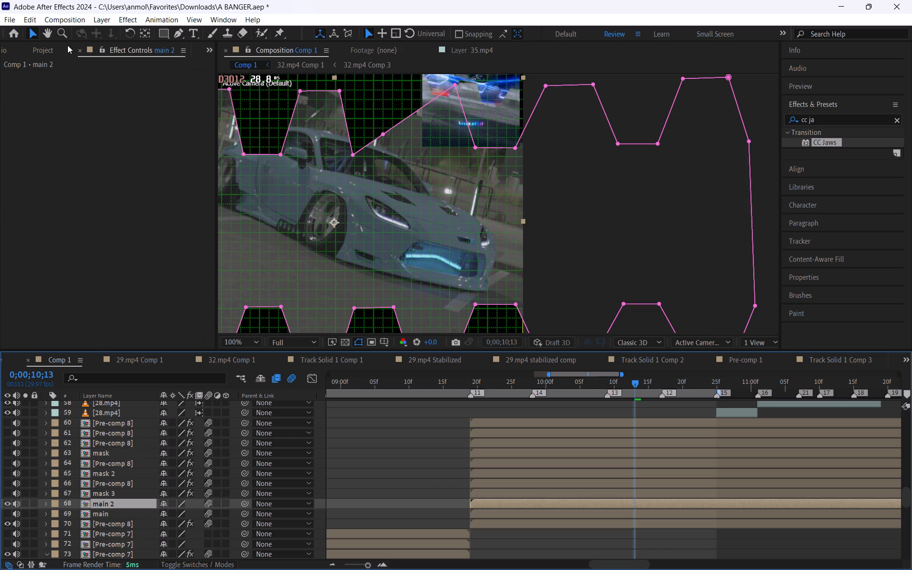
click(172, 33)
drag(384, 135, 386, 141)
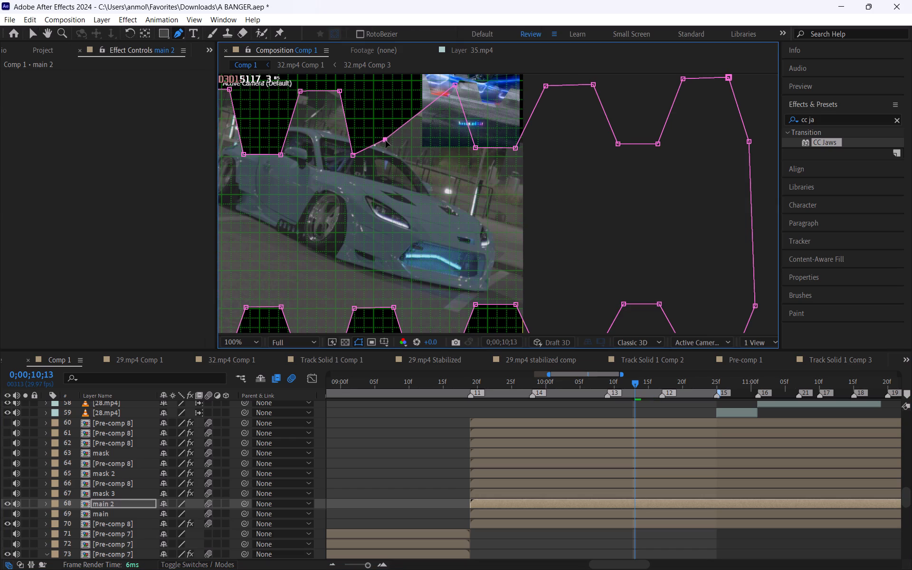
drag(386, 141, 388, 155)
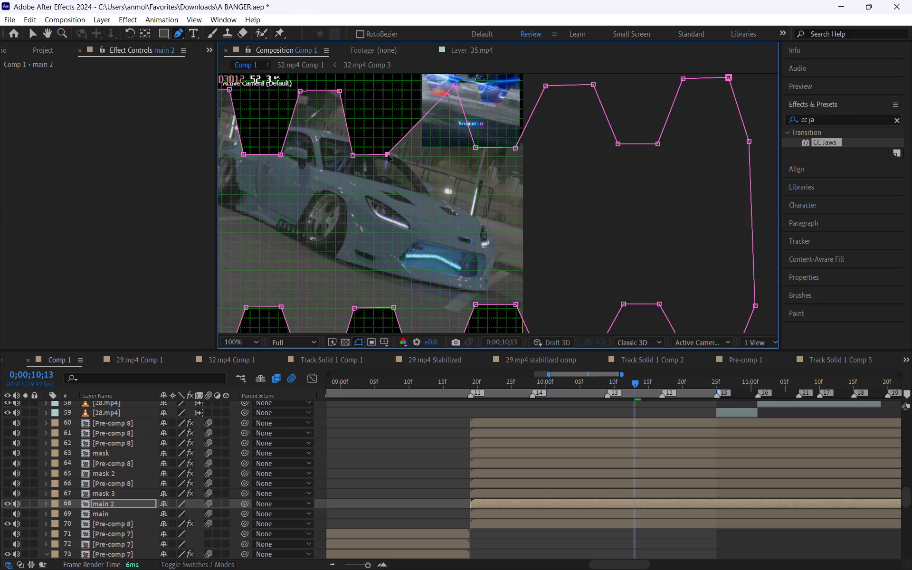
drag(388, 155, 393, 155)
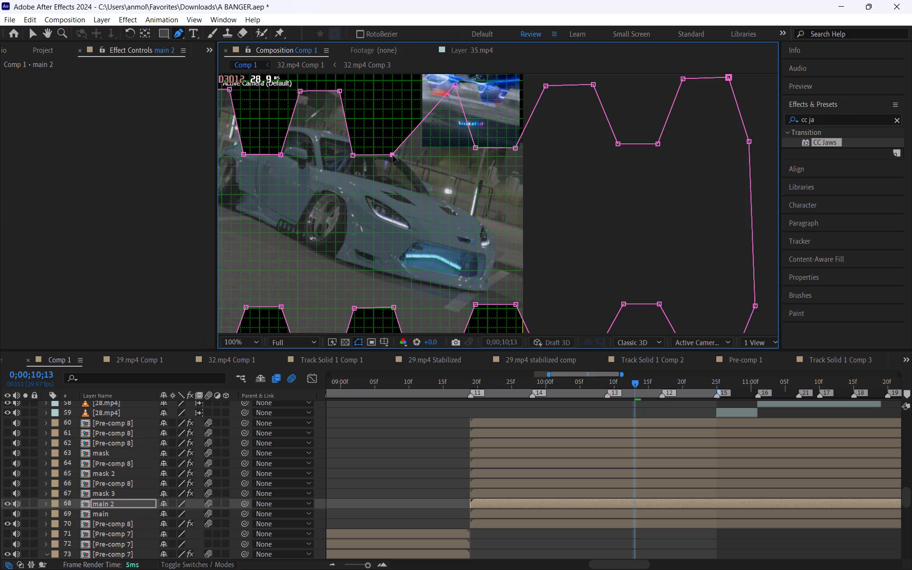
drag(393, 155, 390, 156)
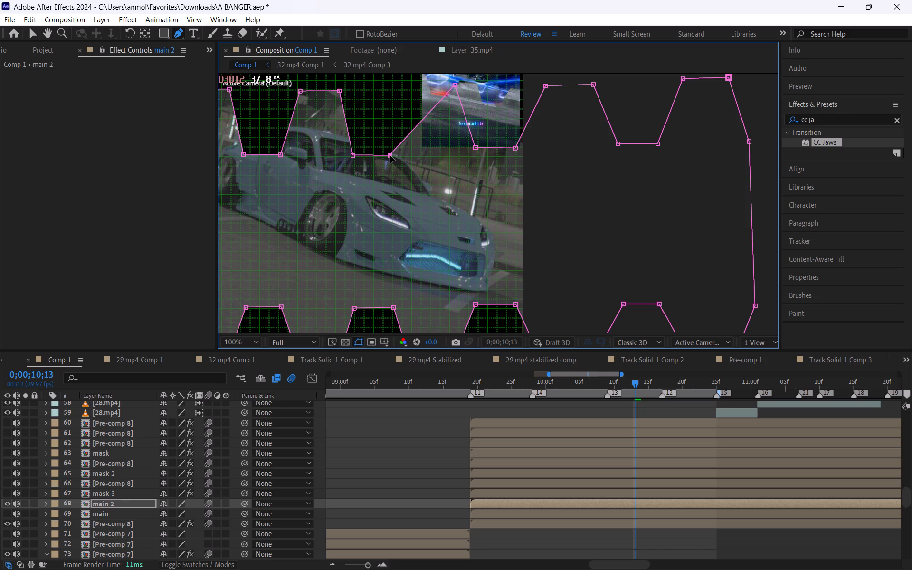
drag(390, 156, 398, 155)
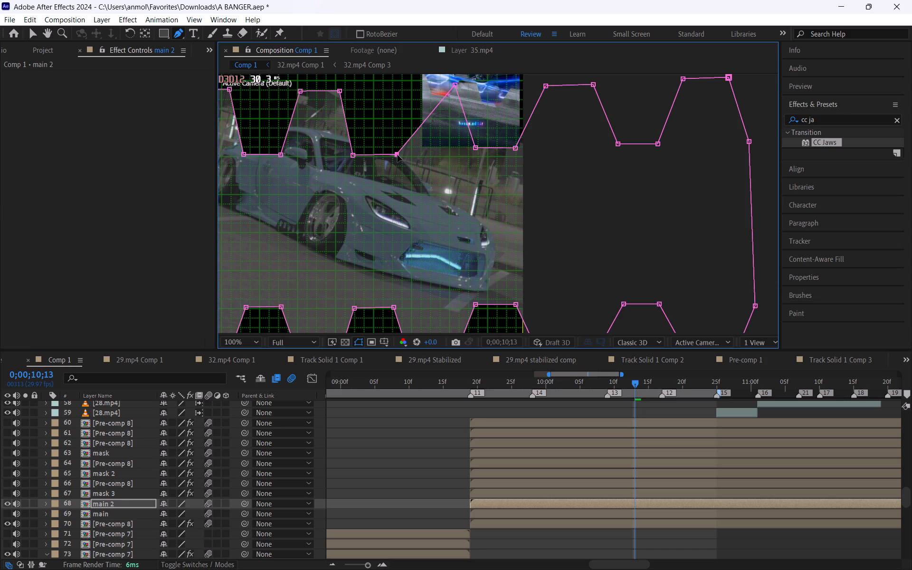
drag(398, 155, 396, 156)
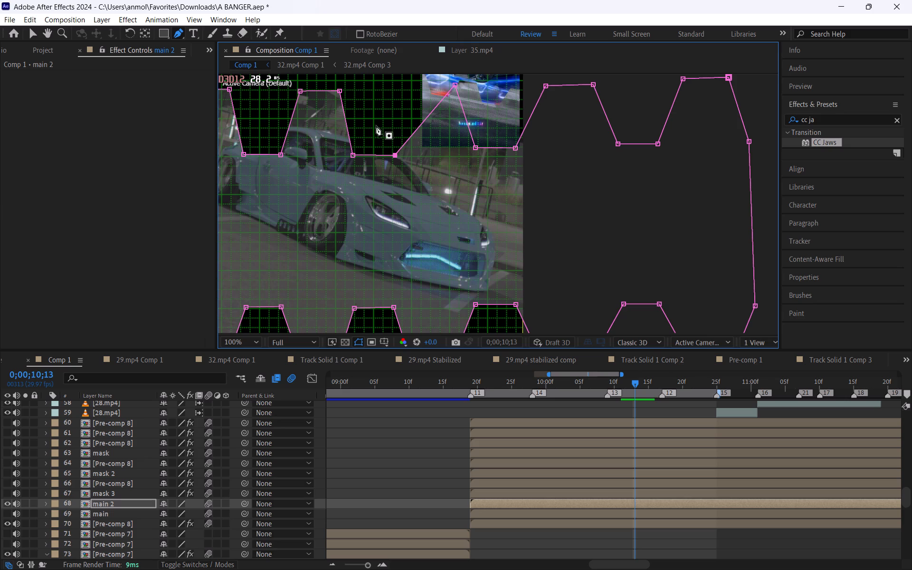
Add a mask point on the remaining slanted edge and raise it level with the second tooth's top, giving the third tooth a steep near side.
click(428, 117)
drag(426, 116, 406, 89)
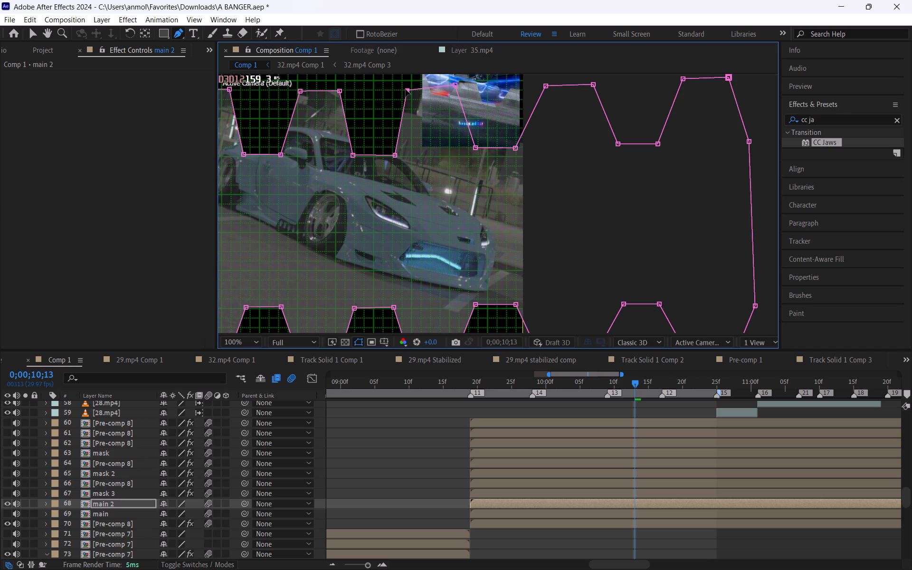
drag(406, 89, 405, 90)
drag(405, 90, 405, 90)
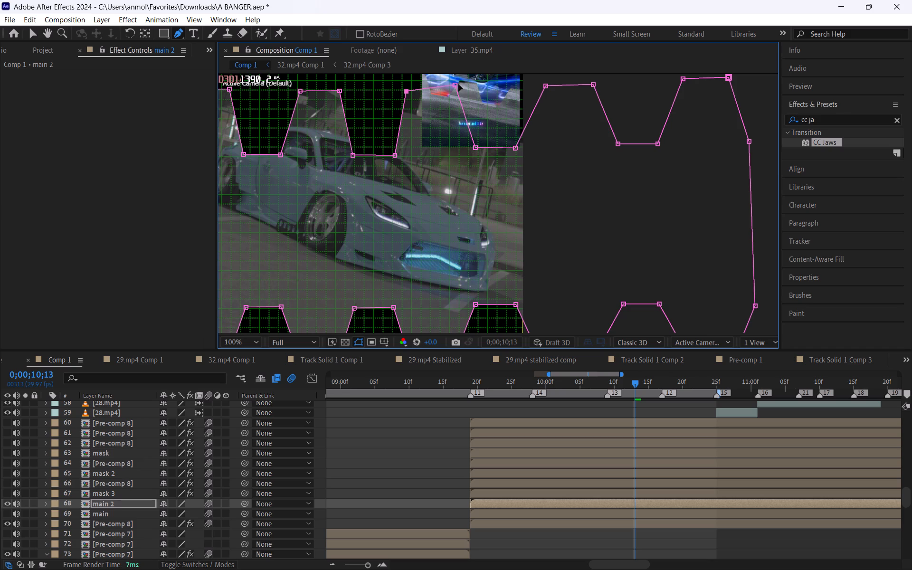
Move the third tooth's far top corner inward and down, level with its near top corner.
drag(455, 85, 443, 91)
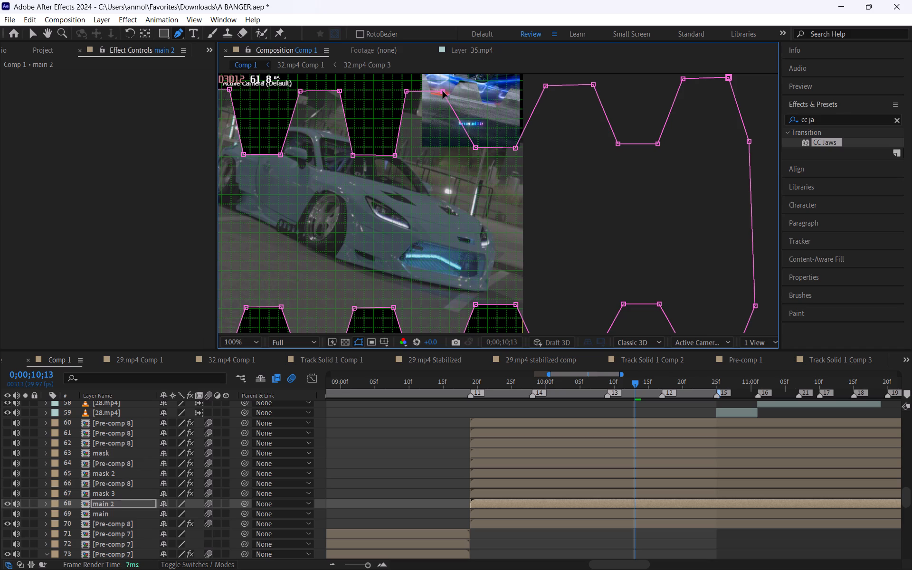
drag(443, 91, 443, 90)
drag(443, 90, 444, 90)
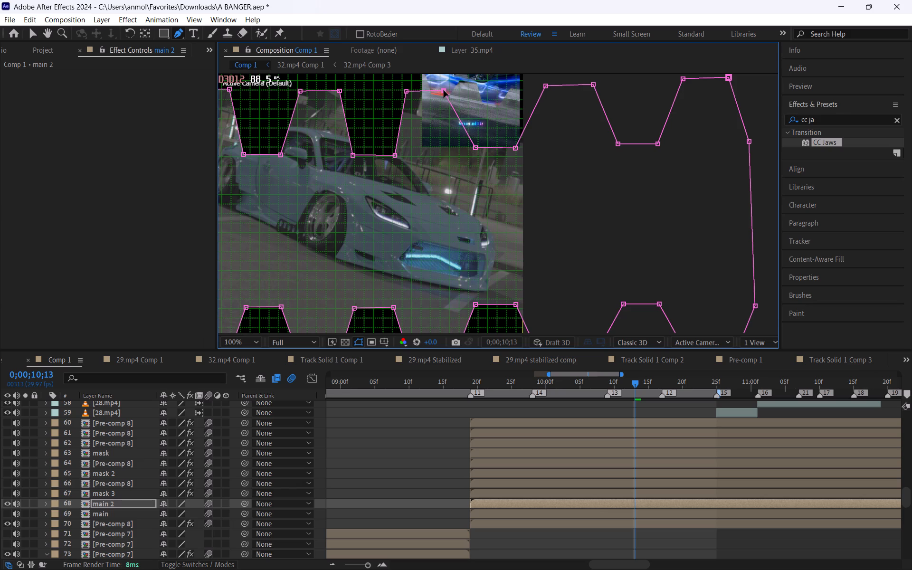
drag(444, 90, 444, 91)
Nudge the third tooth's far top corner slightly outward to widen its flat top, keeping it level with the near corner.
key(space)
key(space)
key(space)
key(space)
key(space)
key(space)
key(space)
key(space)
key(space)
key(space)
key(space)
key(space)
key(space)
key(space)
key(space)
key(space)
key(space)
key(space)
key(space)
key(space)
drag(449, 237, 438, 189)
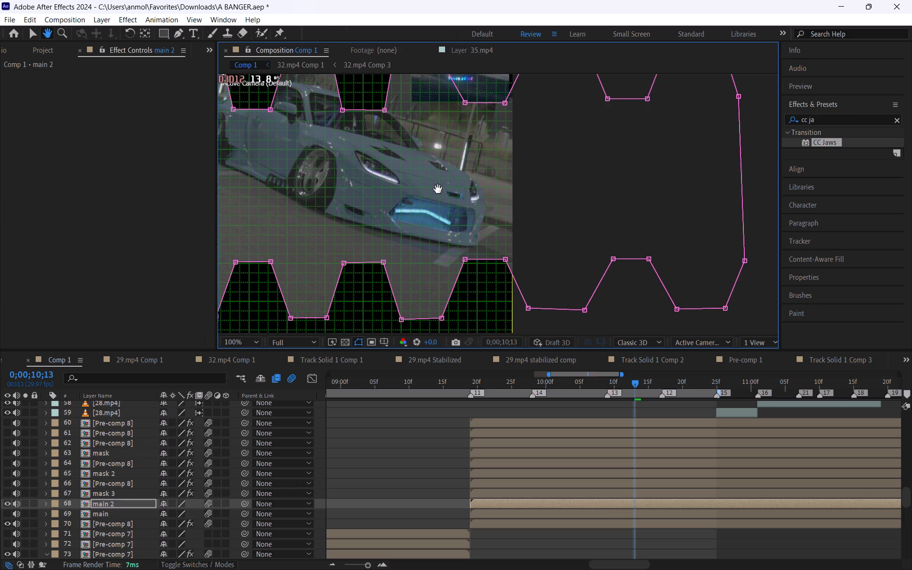
drag(438, 189, 431, 254)
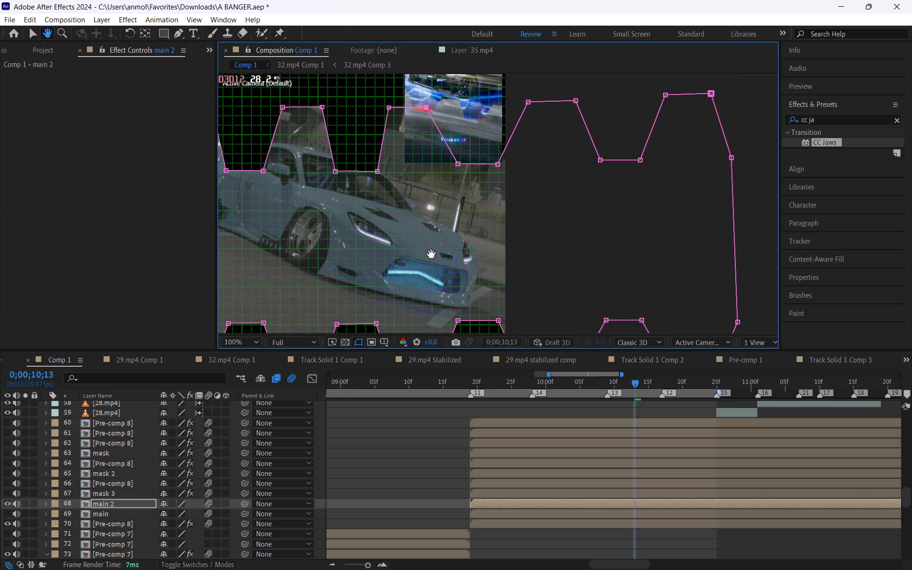
drag(431, 254, 430, 248)
drag(424, 105, 428, 106)
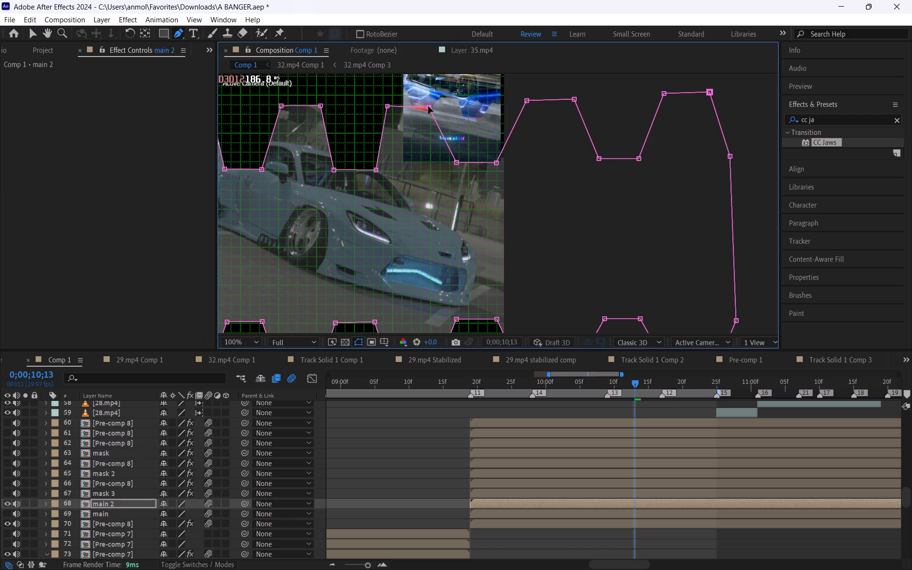
drag(428, 106, 434, 104)
drag(434, 104, 434, 106)
Examine the third tooth and the lower row of teeth along main 2's mask outline.
key(space)
key(space)
key(space)
key(space)
key(space)
key(space)
key(space)
key(space)
key(space)
key(space)
key(space)
key(space)
key(space)
key(space)
key(space)
key(space)
key(space)
key(space)
key(space)
key(space)
drag(436, 142, 426, 114)
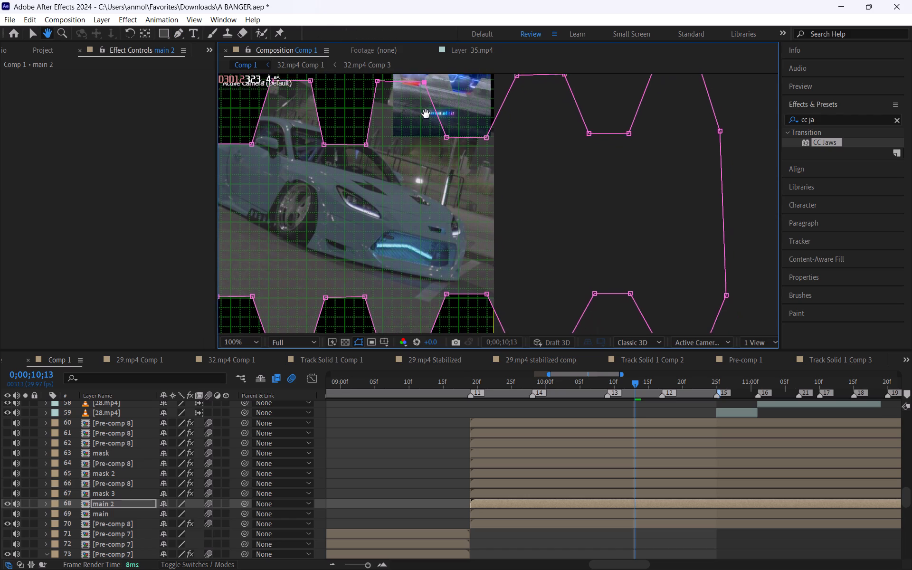
drag(426, 114, 425, 134)
click(425, 100)
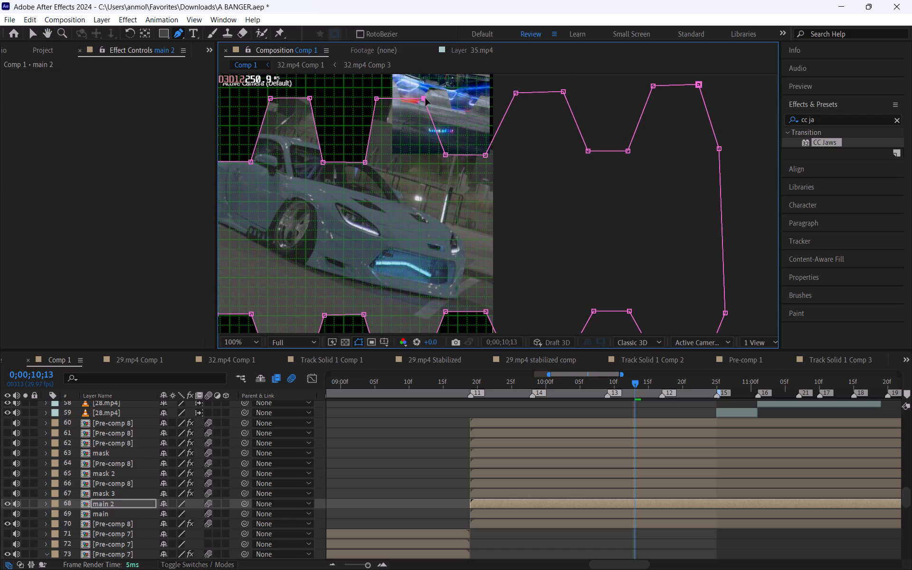
key(space)
key(space)
key(space)
key(space)
key(space)
key(space)
key(space)
key(space)
key(space)
key(space)
key(space)
key(space)
key(space)
key(space)
key(space)
key(space)
key(space)
key(space)
key(space)
key(space)
drag(431, 141, 413, 108)
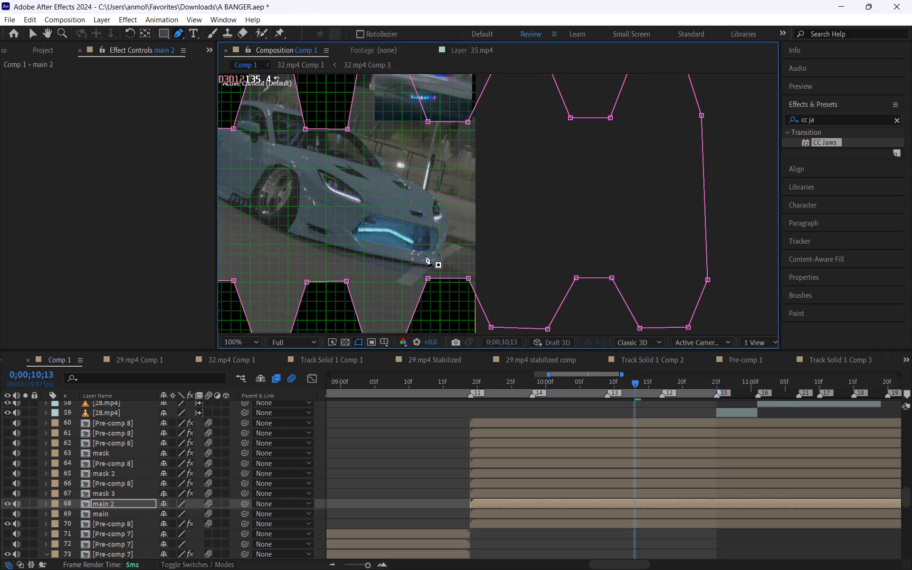
key(space)
key(space)
key(space)
key(space)
key(space)
key(space)
key(space)
key(space)
key(space)
key(space)
key(space)
key(space)
key(space)
key(space)
key(space)
key(space)
key(space)
key(space)
key(space)
key(space)
drag(441, 201, 427, 195)
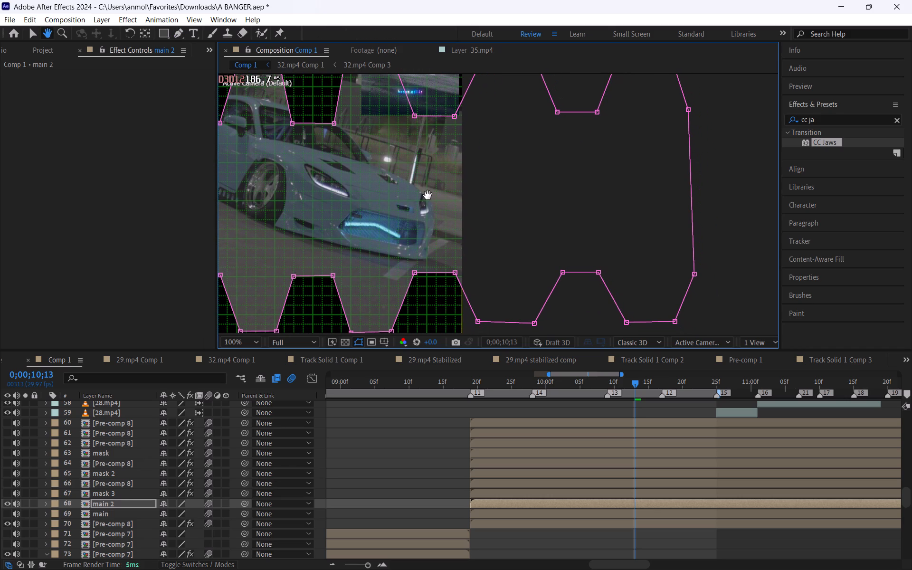
drag(427, 195, 454, 192)
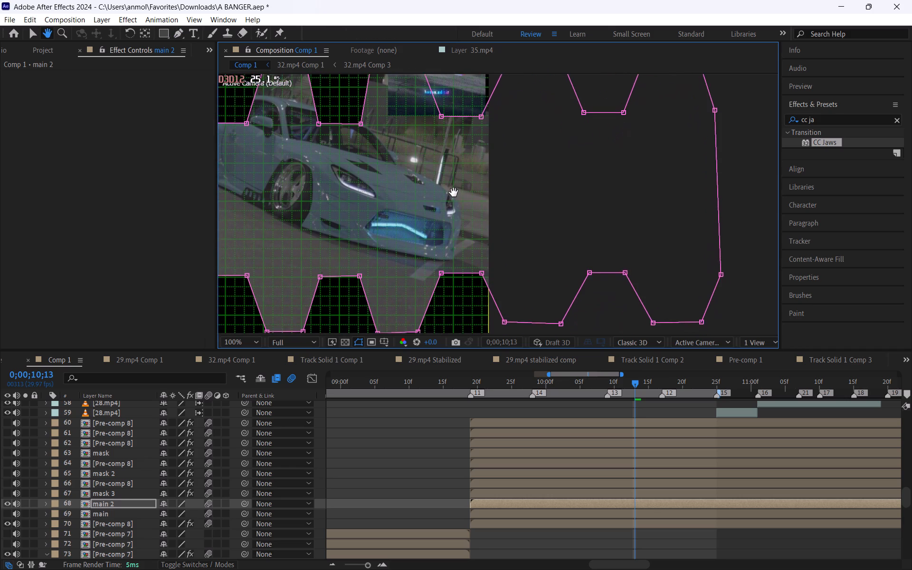
drag(454, 192, 579, 170)
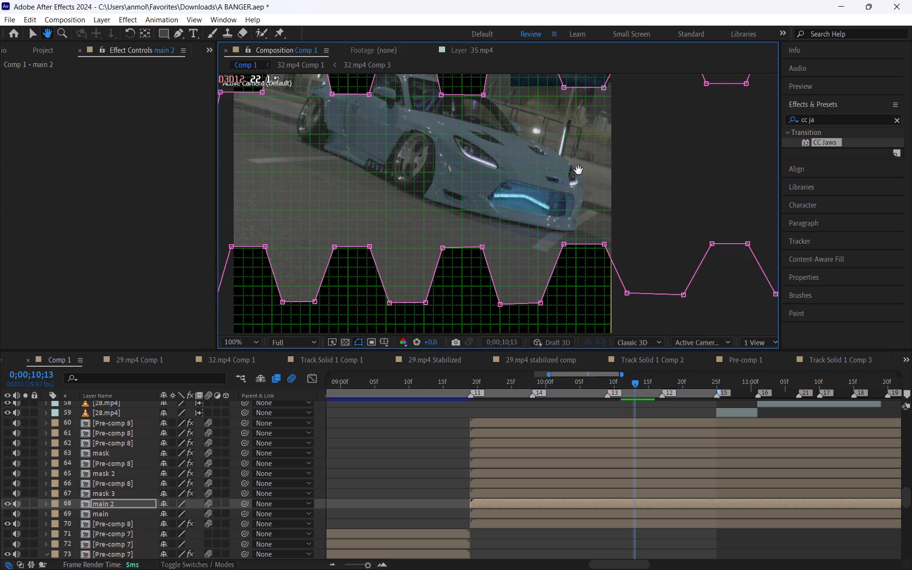
drag(579, 170, 598, 196)
Move to 0;00;09;22, deselect main 2 and hide the grid overlay on the composition.
scroll(372, 132, down, 1)
click(410, 385)
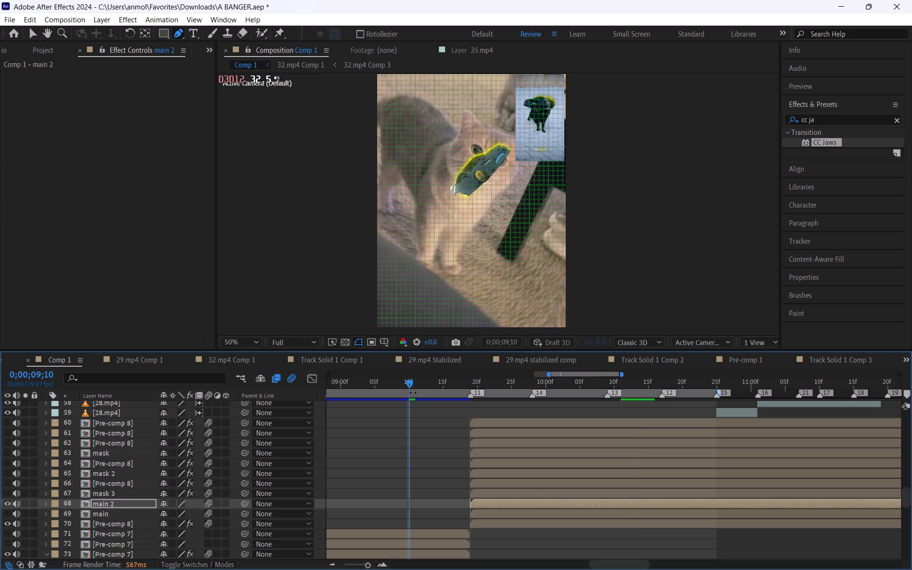
click(494, 385)
click(453, 424)
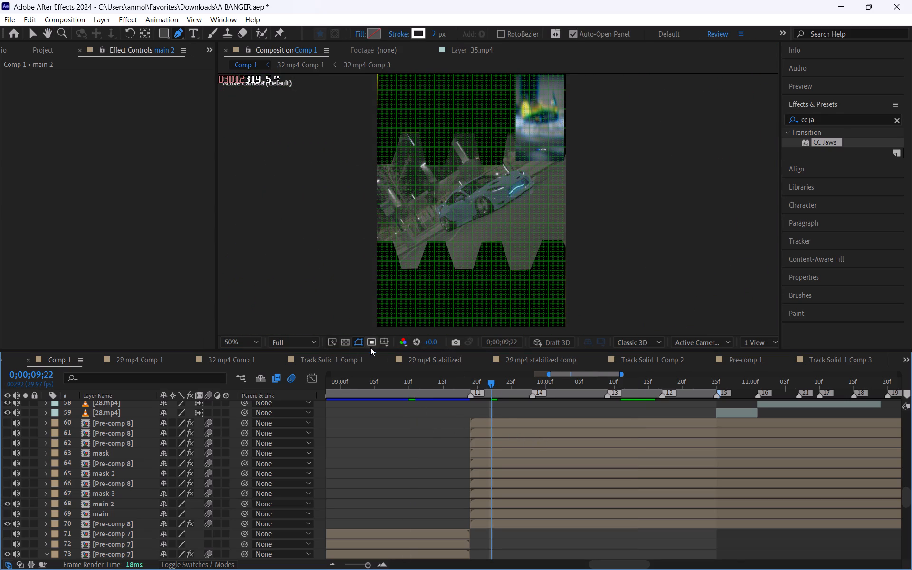
click(380, 340)
click(388, 390)
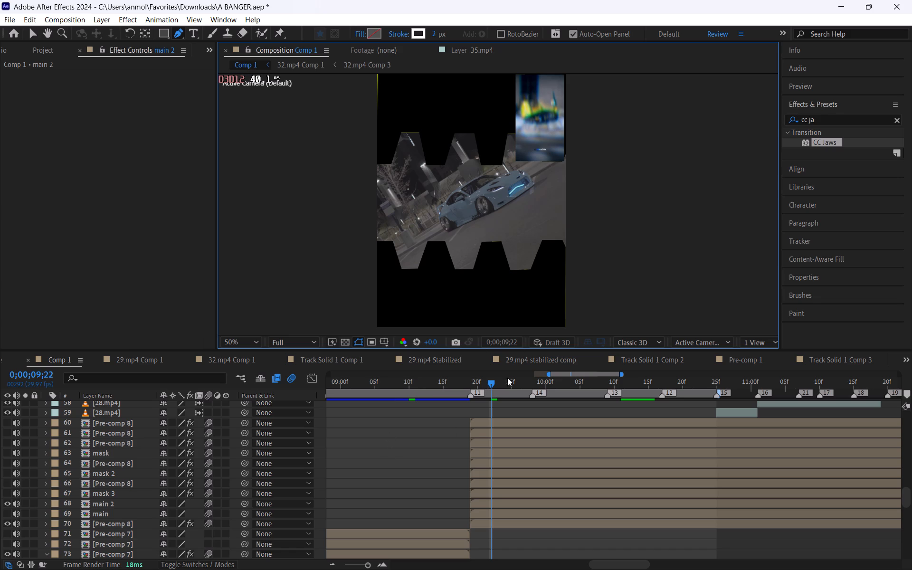
Scrub between 0;00;09;22 and 0;00;10;11, stopping at 0;00;10;10, to check the toothed mask over the moving car.
drag(507, 382, 558, 397)
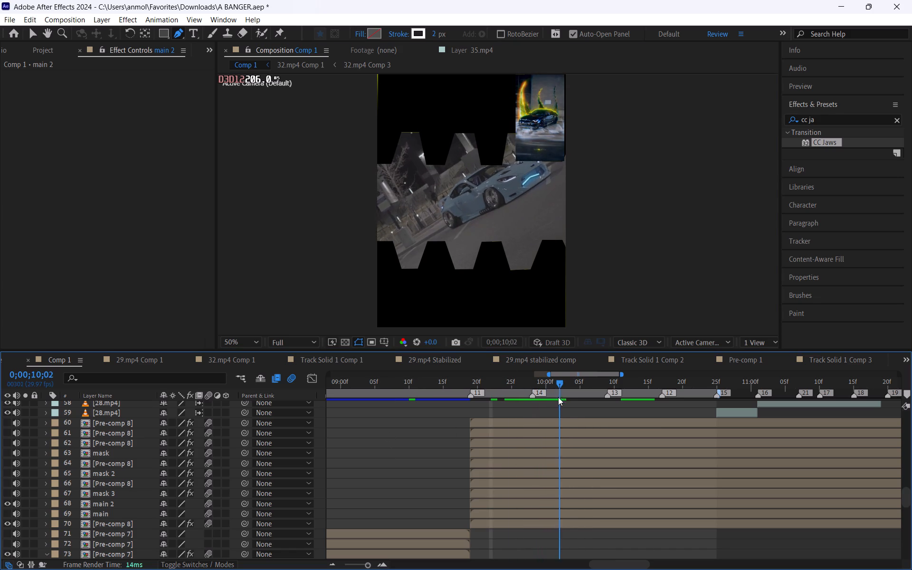
drag(558, 397, 607, 431)
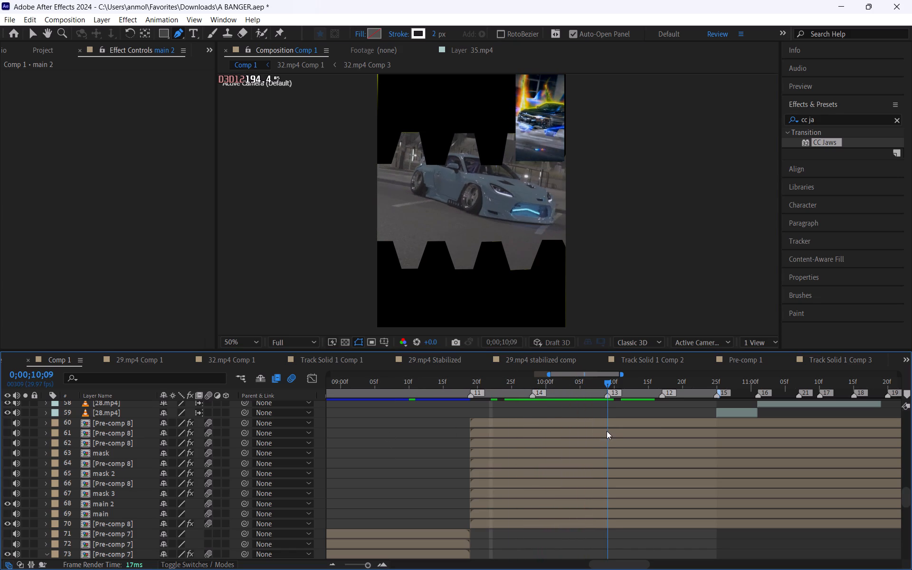
drag(607, 431, 599, 447)
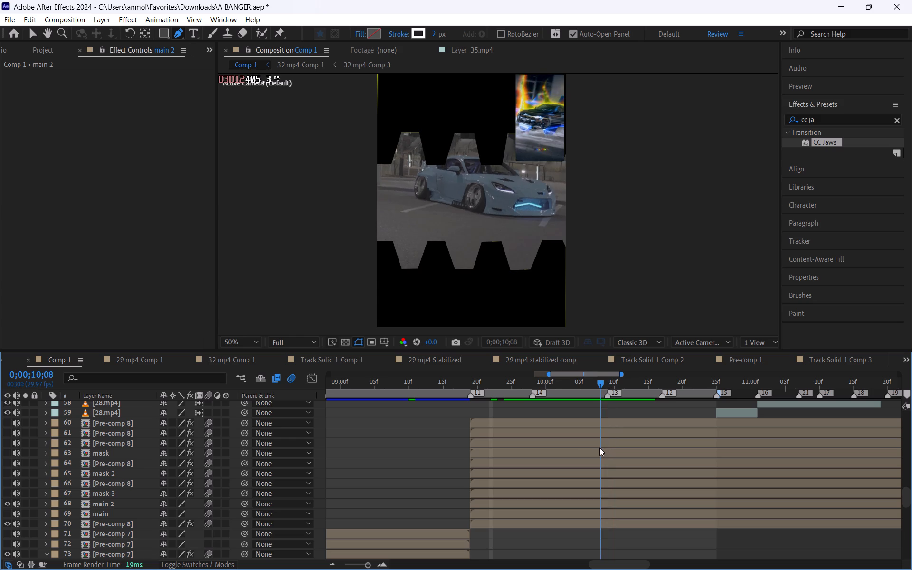
drag(599, 447, 616, 467)
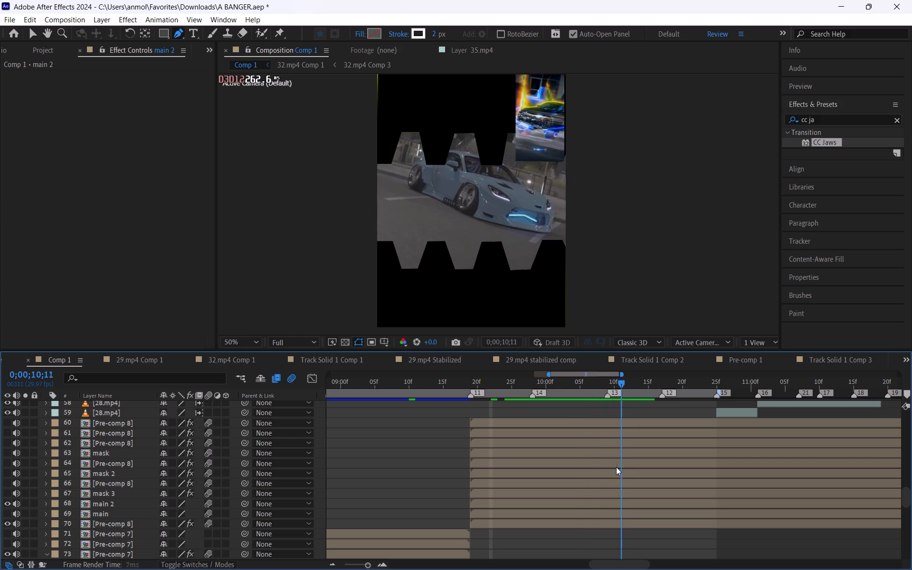
drag(616, 467, 565, 463)
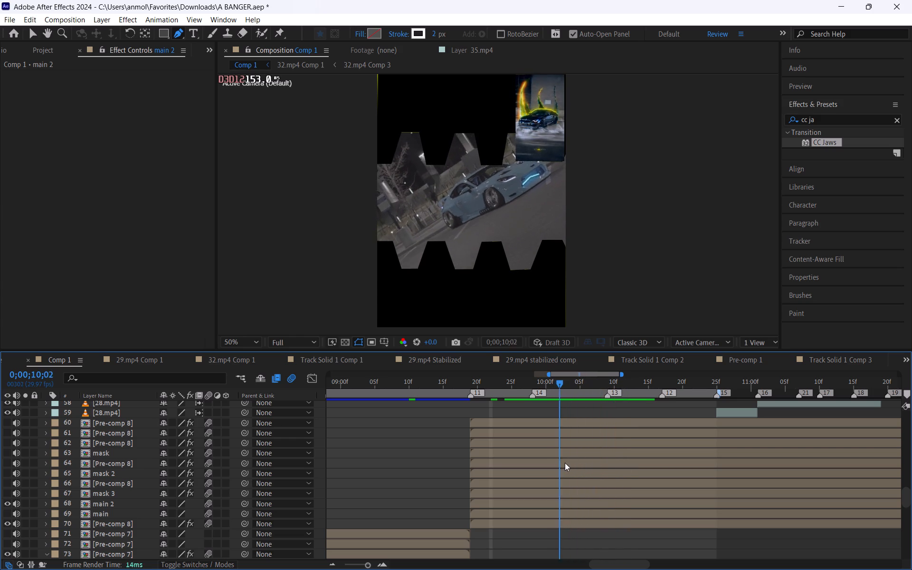
drag(565, 463, 611, 475)
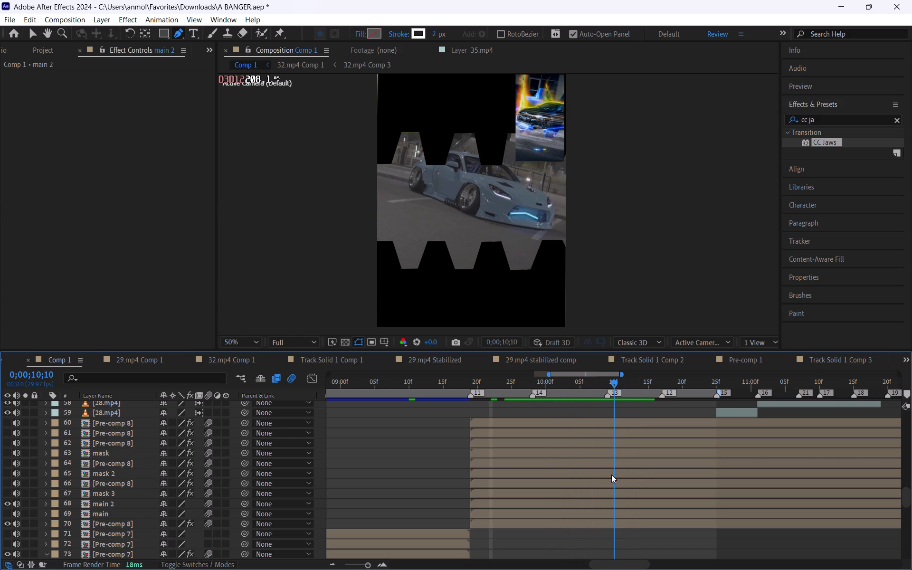
drag(611, 475, 611, 474)
Reveal Mask 1 on main 2 and set it to Inverted.
click(597, 492)
click(587, 507)
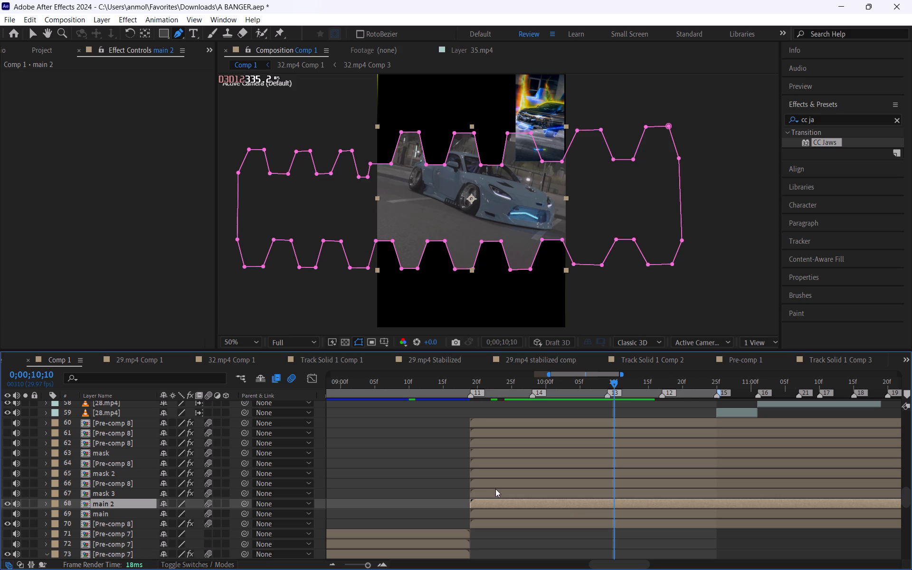
key(m)
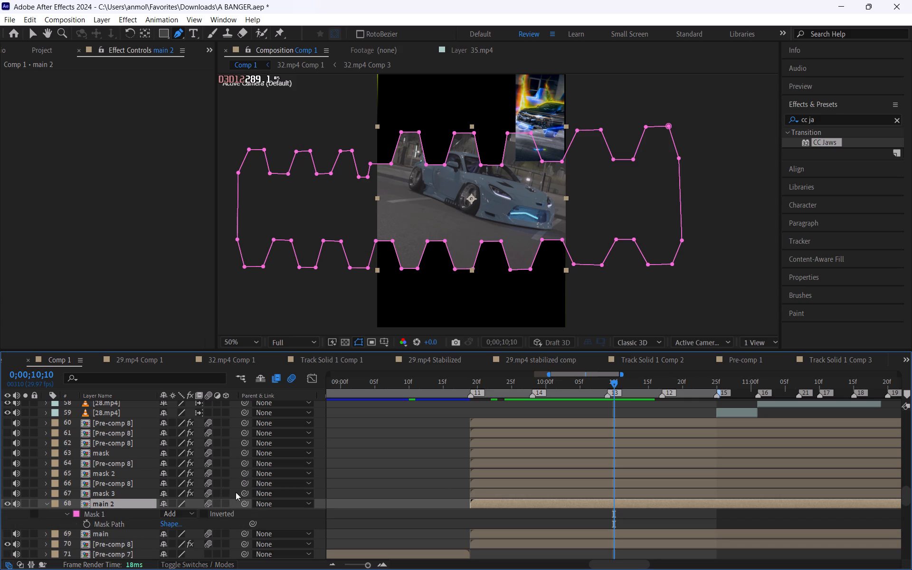
double_click(210, 513)
click(358, 491)
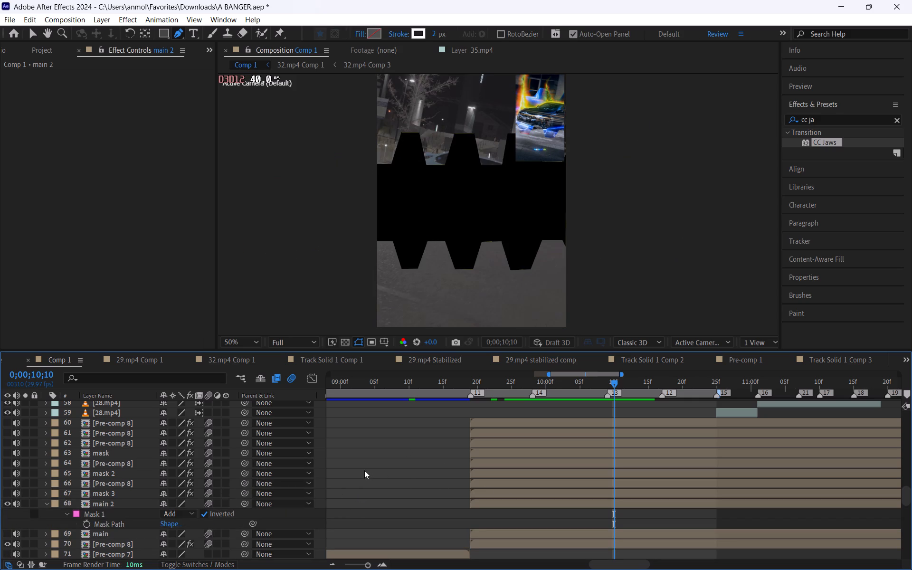
Temporarily hide the topmost MONTAG...p.mp4 reference layer to examine the inverted mask, and show it again.
scroll(48, 446, up, 8)
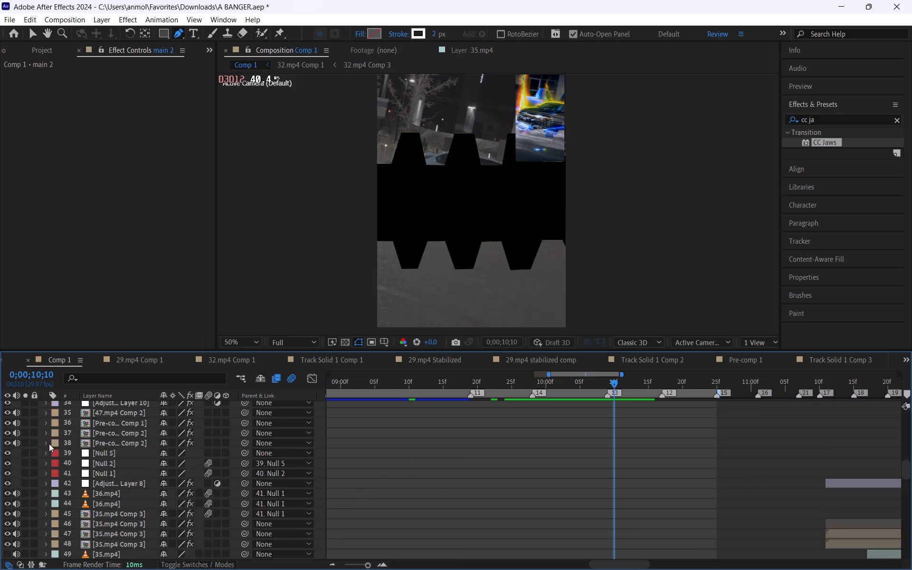
scroll(358, 479, up, 3)
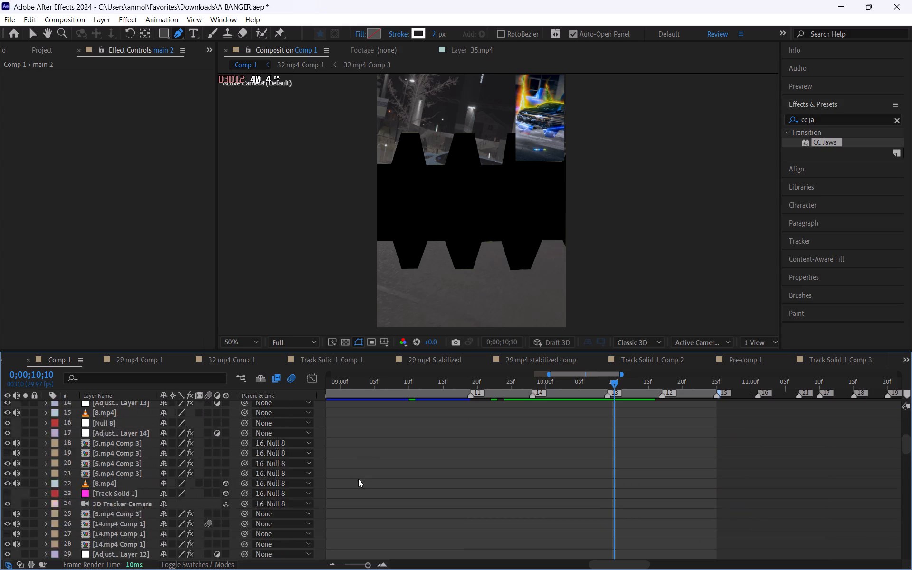
scroll(358, 479, up, 8)
click(7, 403)
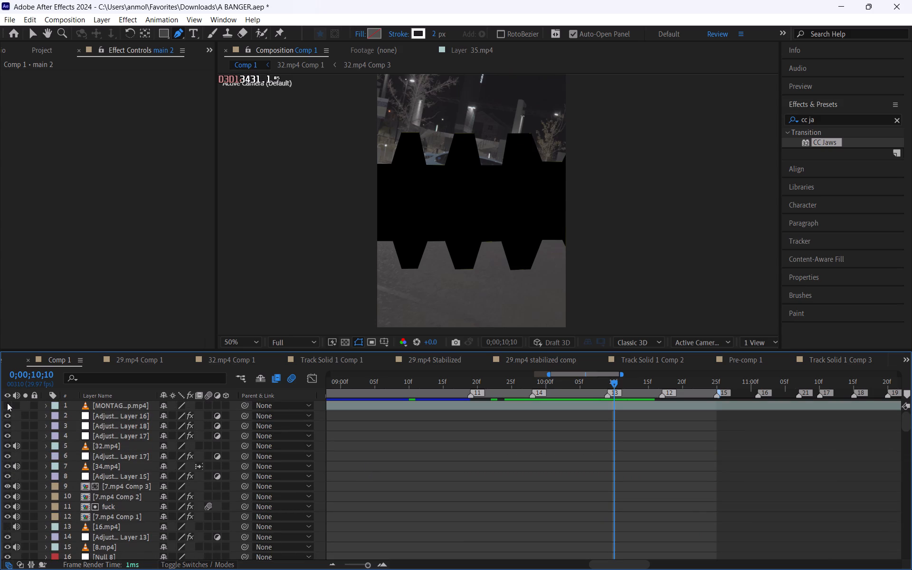
click(7, 403)
Review the Mask Shape bounding box of main 2's Mask 1 and close the dialog without changes.
scroll(399, 478, down, 6)
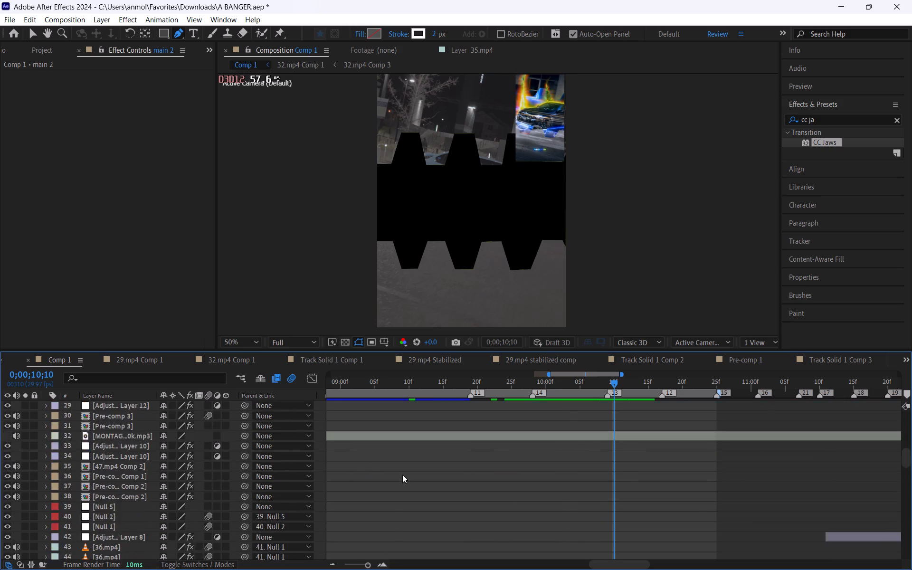
scroll(402, 475, down, 11)
scroll(470, 483, up, 2)
click(539, 508)
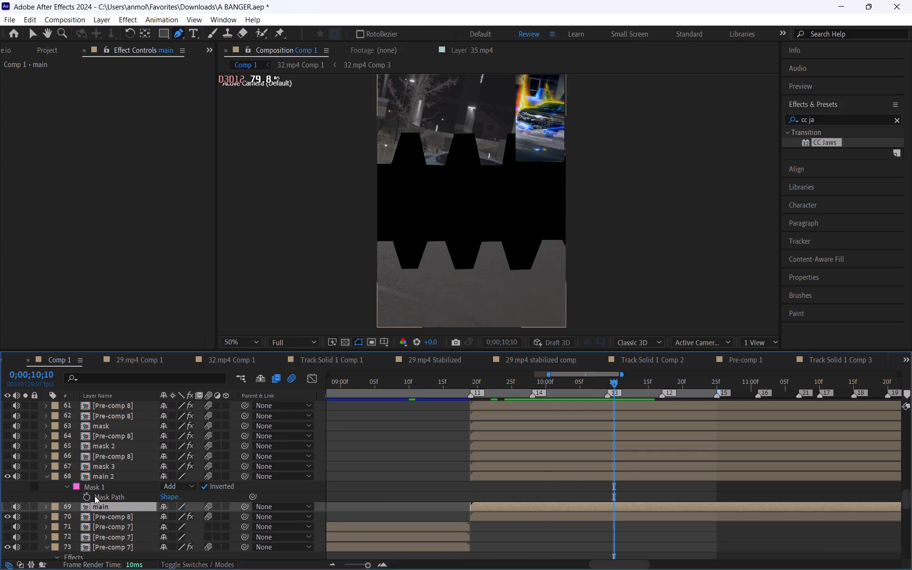
click(164, 498)
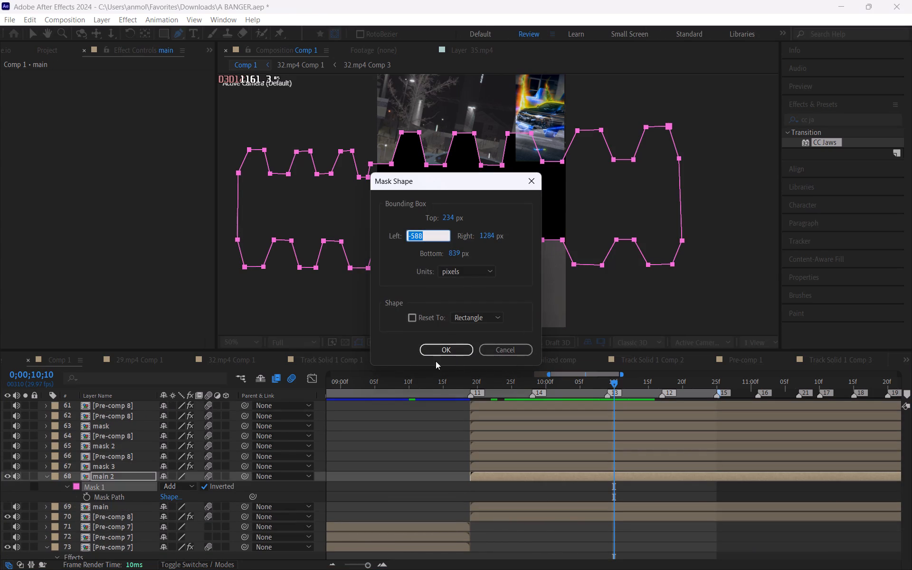
click(460, 352)
Reveal all properties of Mask 1 on main 2 and set its Mask Expansion to -6 pixels.
click(446, 489)
click(483, 478)
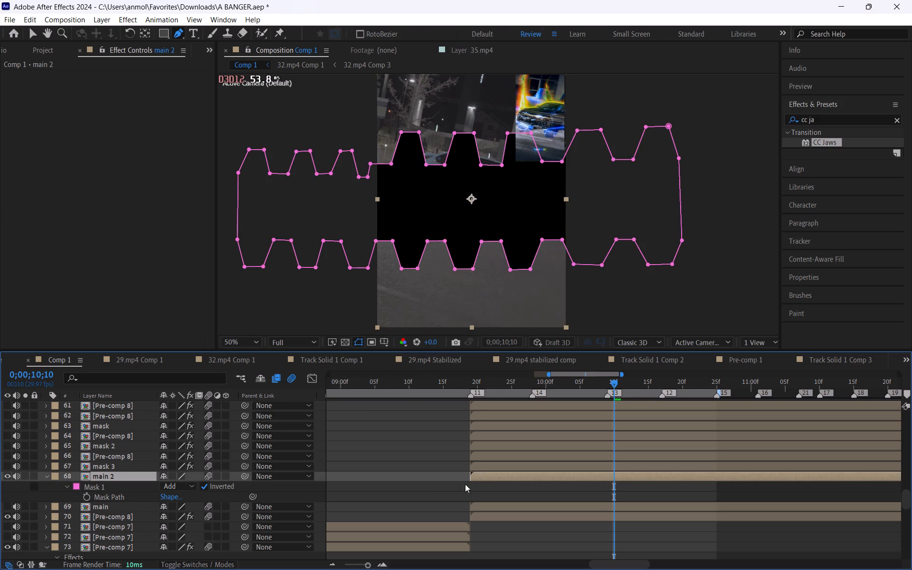
drag(177, 496, 125, 504)
drag(125, 504, 358, 463)
double_click(65, 490)
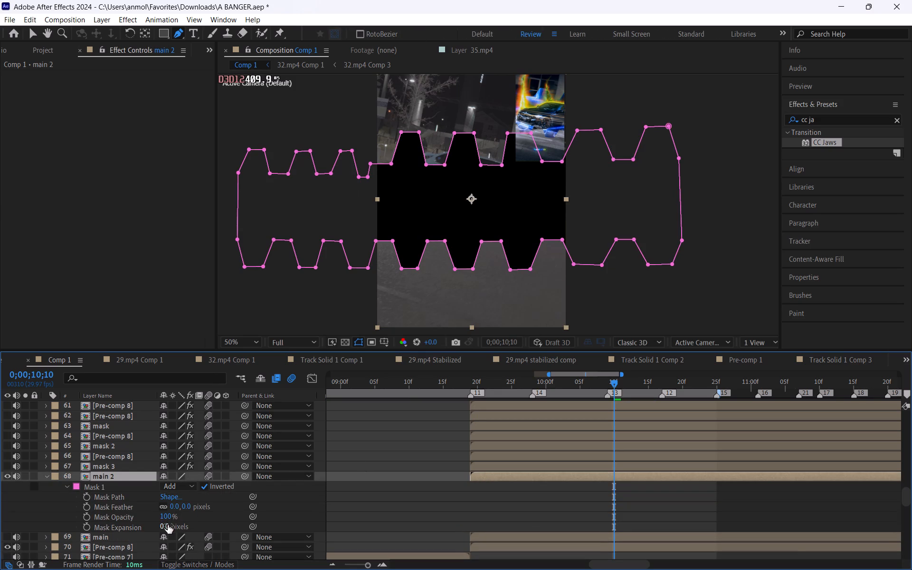
drag(166, 528, 120, 532)
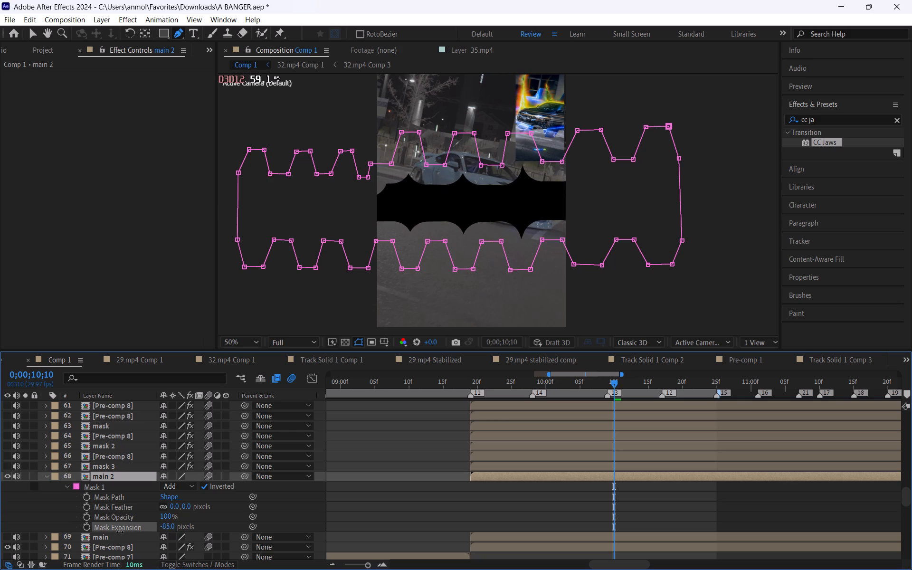
drag(120, 532, 86, 528)
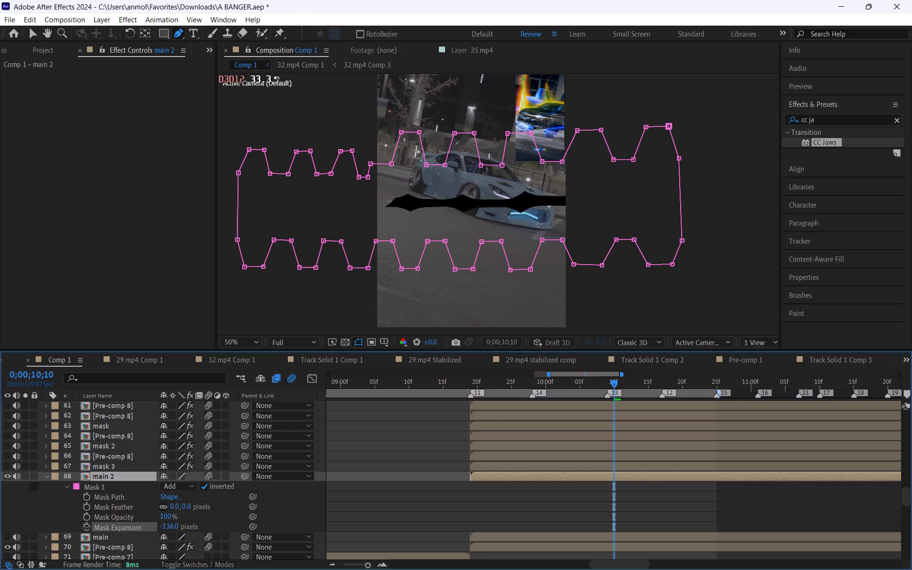
drag(86, 528, 188, 520)
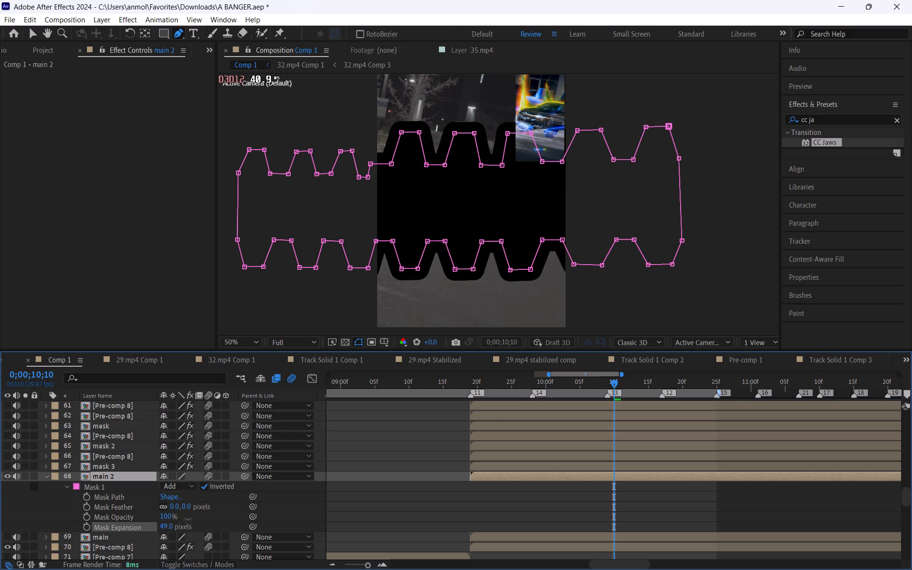
drag(188, 520, 172, 520)
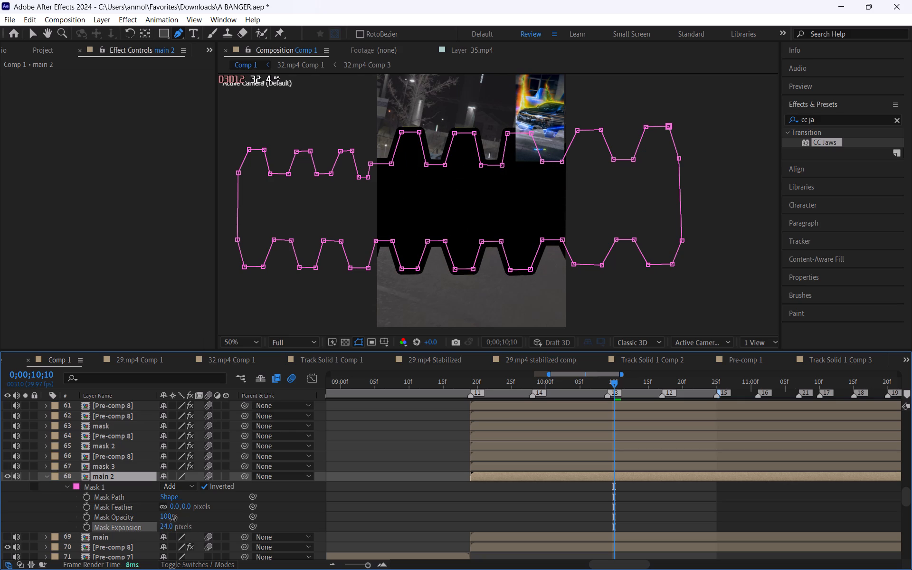
drag(172, 520, 157, 515)
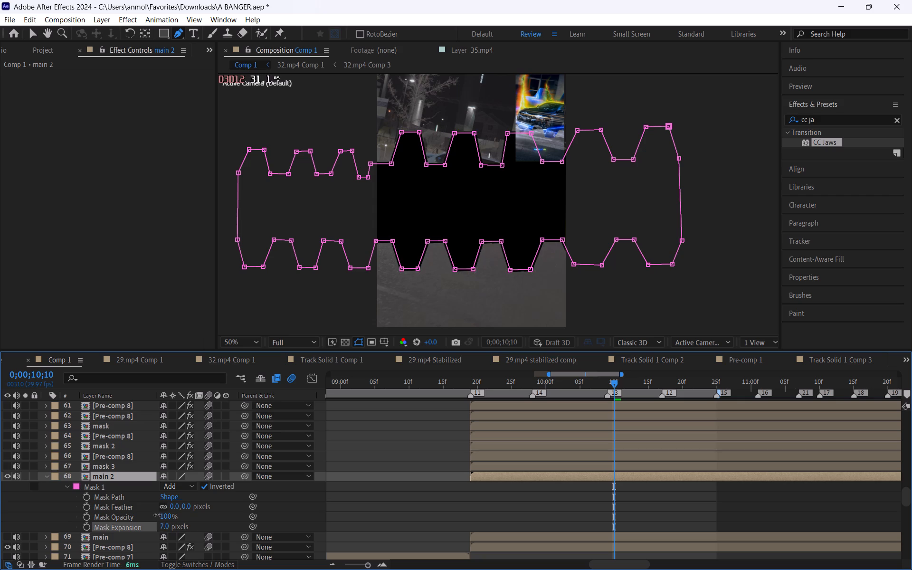
drag(157, 515, 143, 514)
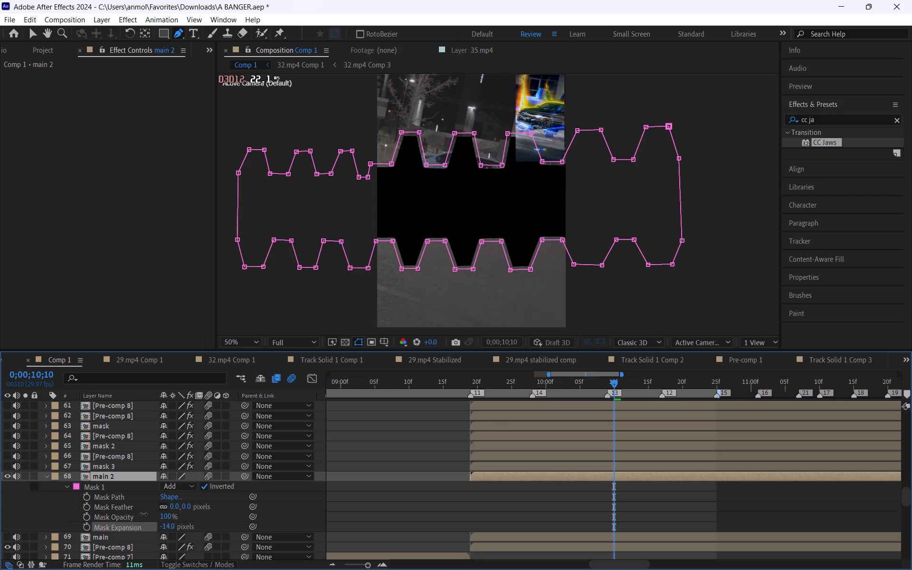
drag(143, 514, 150, 516)
click(418, 468)
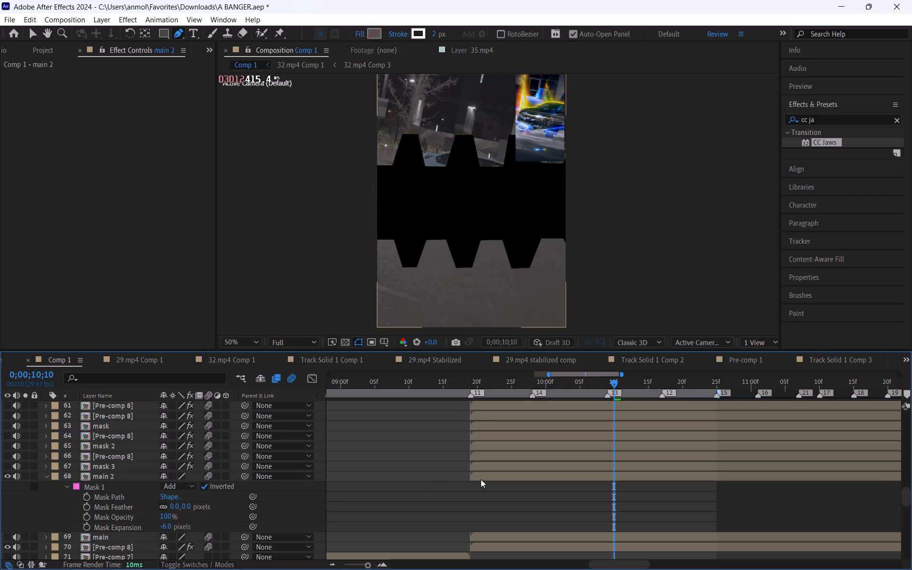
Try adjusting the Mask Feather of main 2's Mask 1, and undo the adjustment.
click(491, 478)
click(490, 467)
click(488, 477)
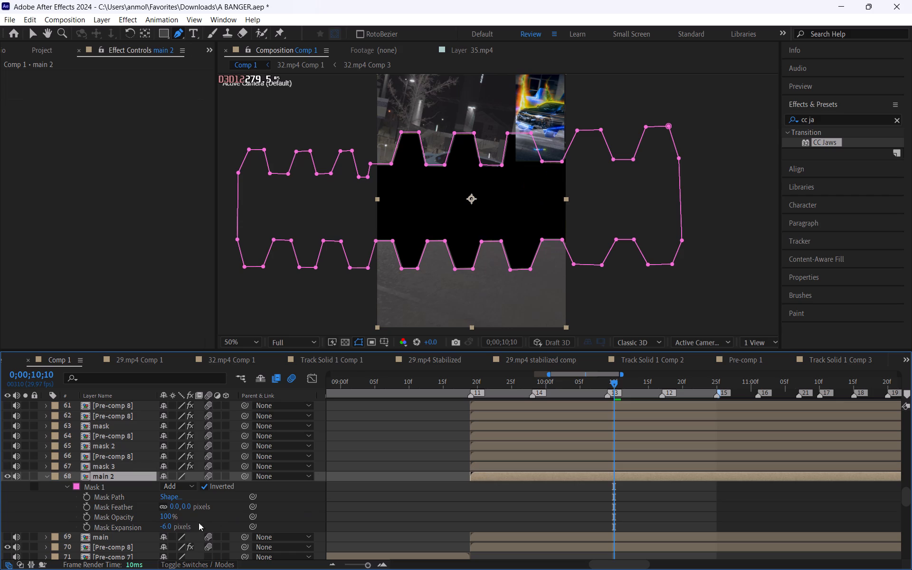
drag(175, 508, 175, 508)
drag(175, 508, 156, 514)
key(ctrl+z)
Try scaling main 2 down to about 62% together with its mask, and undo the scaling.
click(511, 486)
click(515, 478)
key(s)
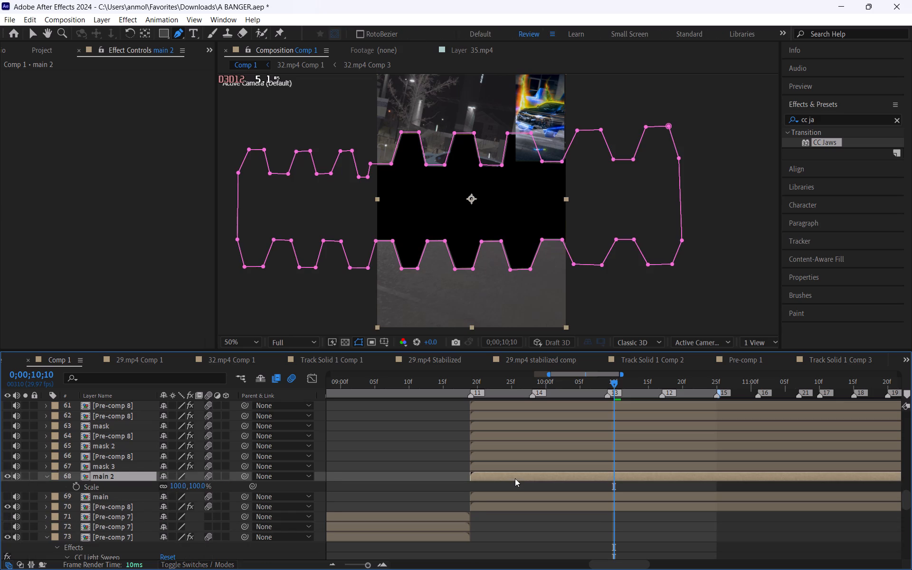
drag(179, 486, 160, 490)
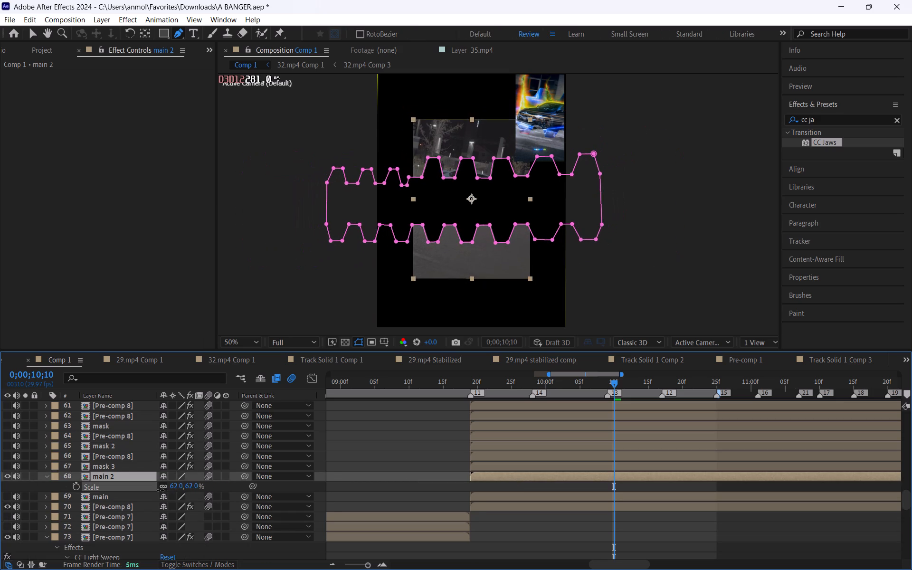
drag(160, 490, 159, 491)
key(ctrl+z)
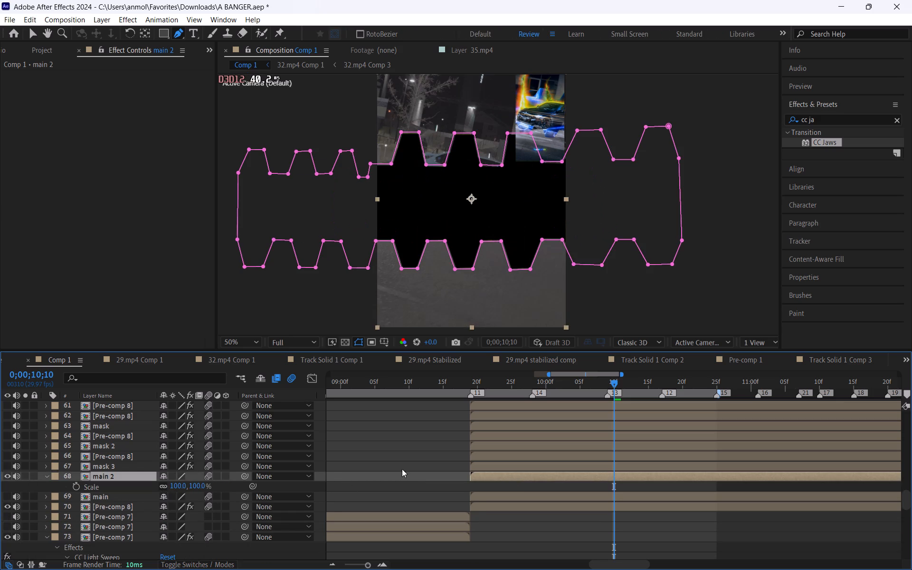
Turn on visibility of the main layer directly beneath main 2.
click(400, 465)
click(496, 475)
click(496, 490)
click(496, 493)
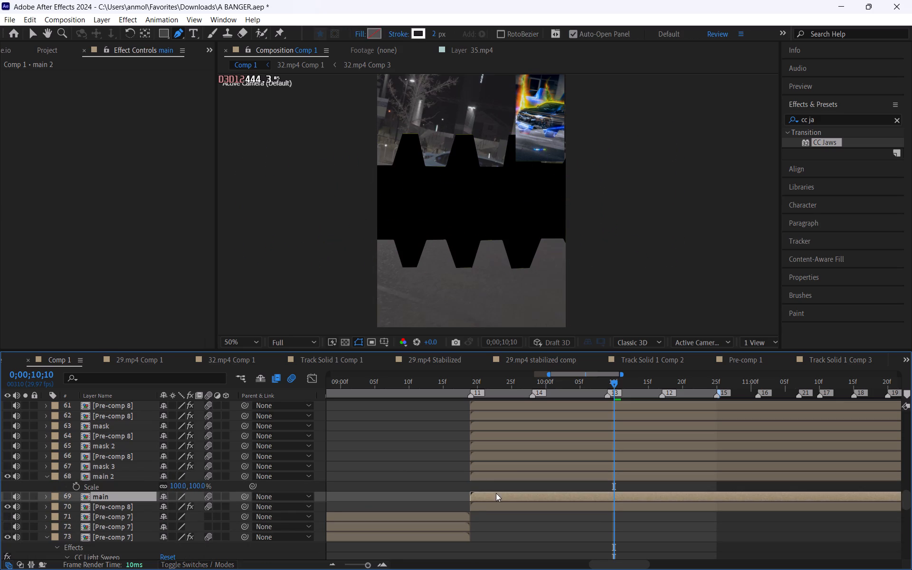
click(6, 498)
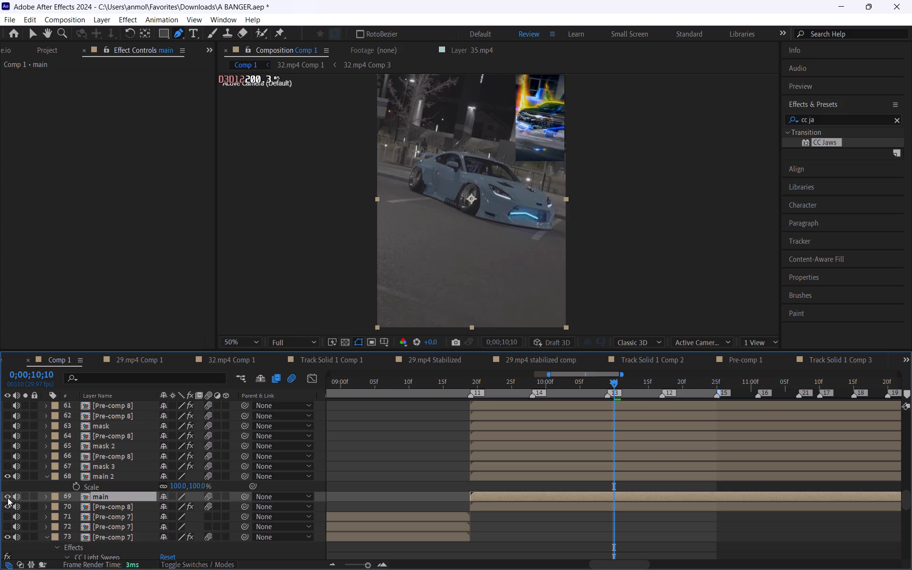
Find the Tritone color correction effect by searching "triton" and apply it to the main 2 layer.
click(490, 481)
click(490, 475)
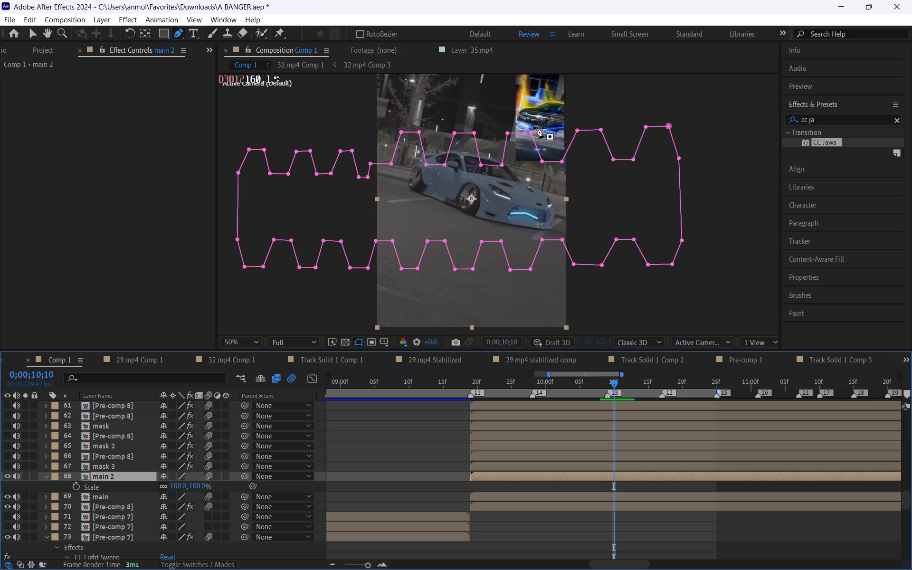
double_click(842, 118)
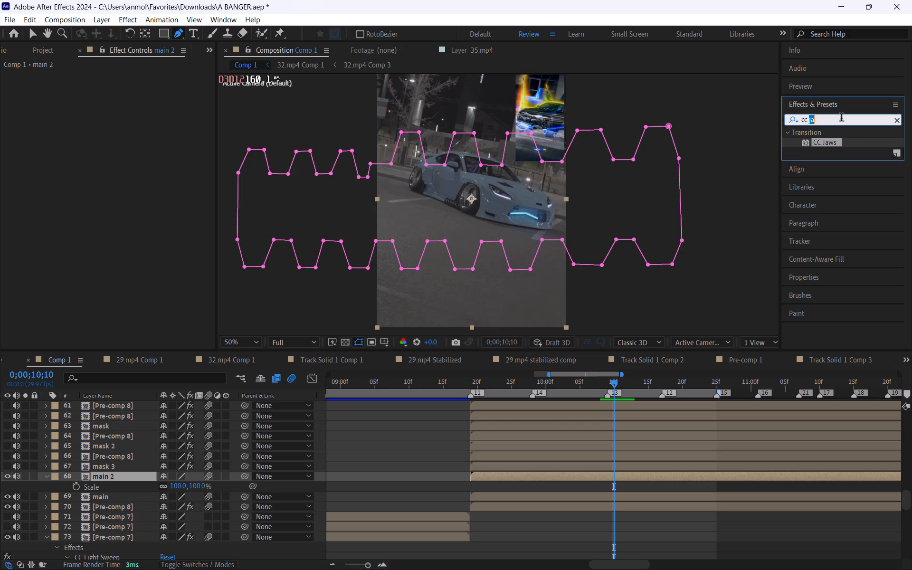
click(841, 118)
text(triton)
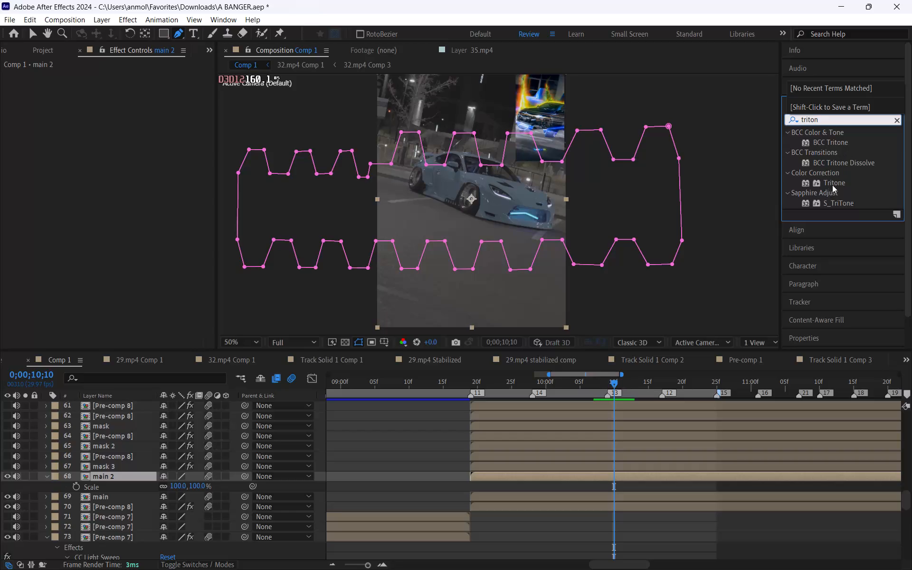
drag(832, 185, 595, 480)
click(384, 445)
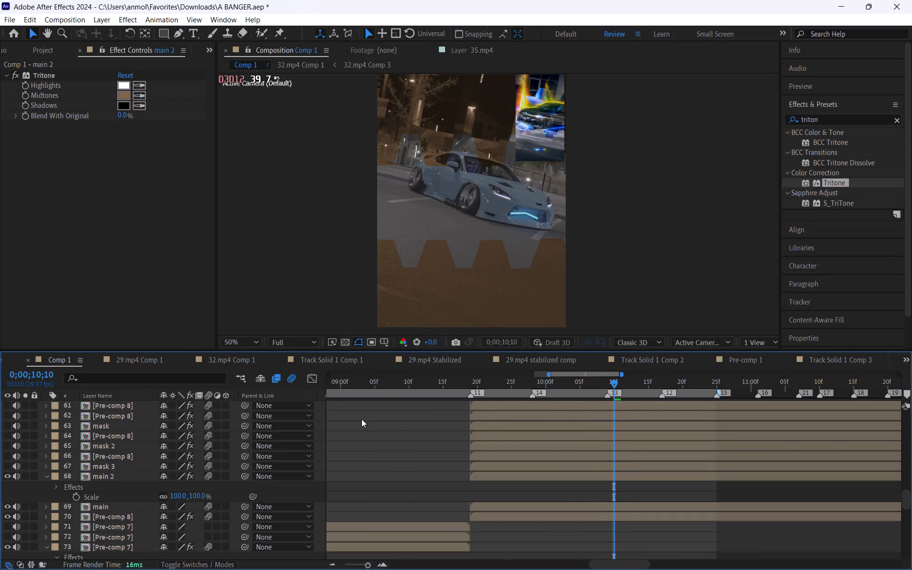
Reveal Mask 1 on main 2 and turn off its Inverted option.
click(133, 480)
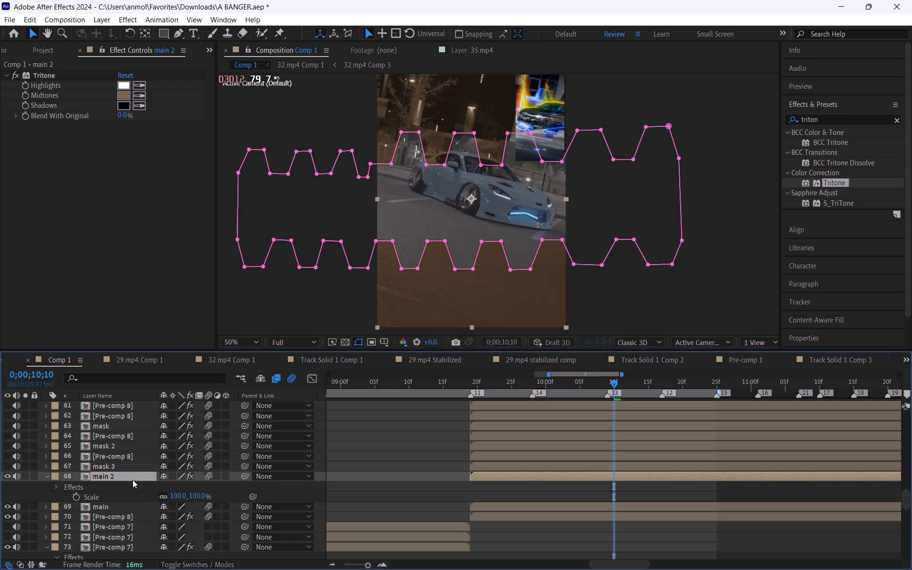
key(m)
click(209, 490)
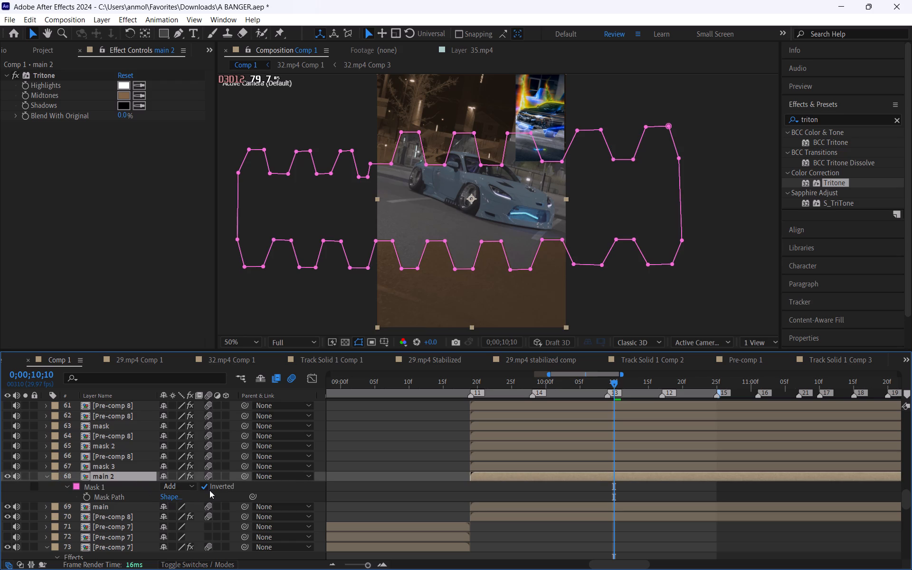
click(207, 489)
click(440, 448)
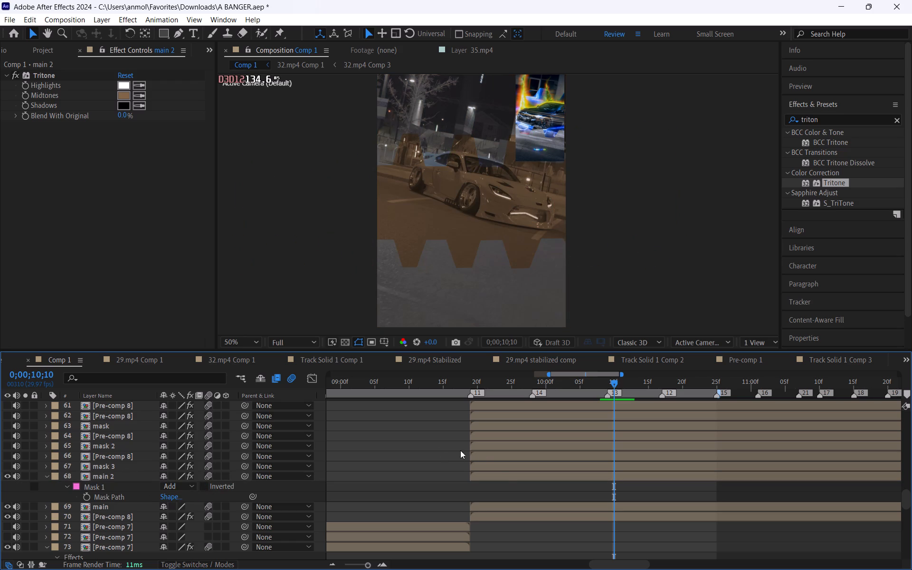
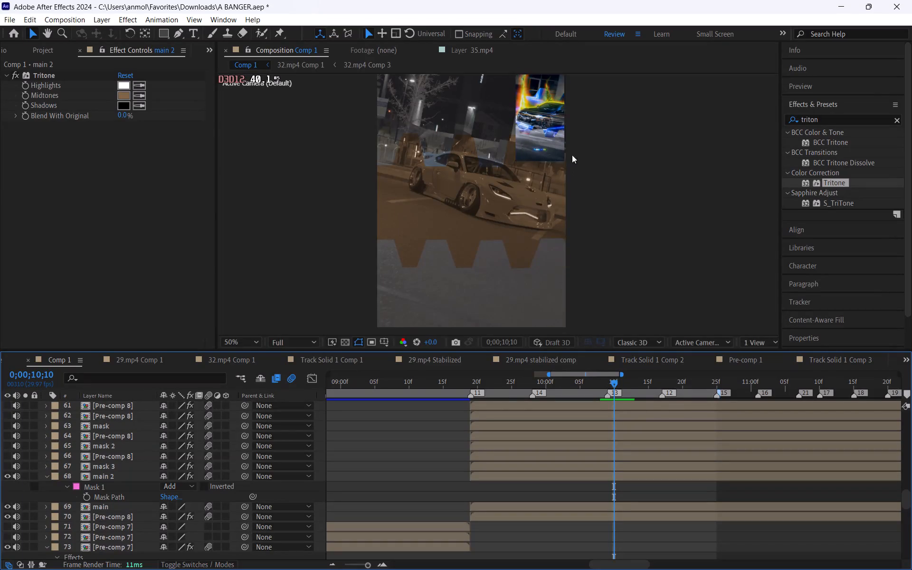
Copy the Tritone effect on the main 2 layer and delete it from the layer.
click(600, 481)
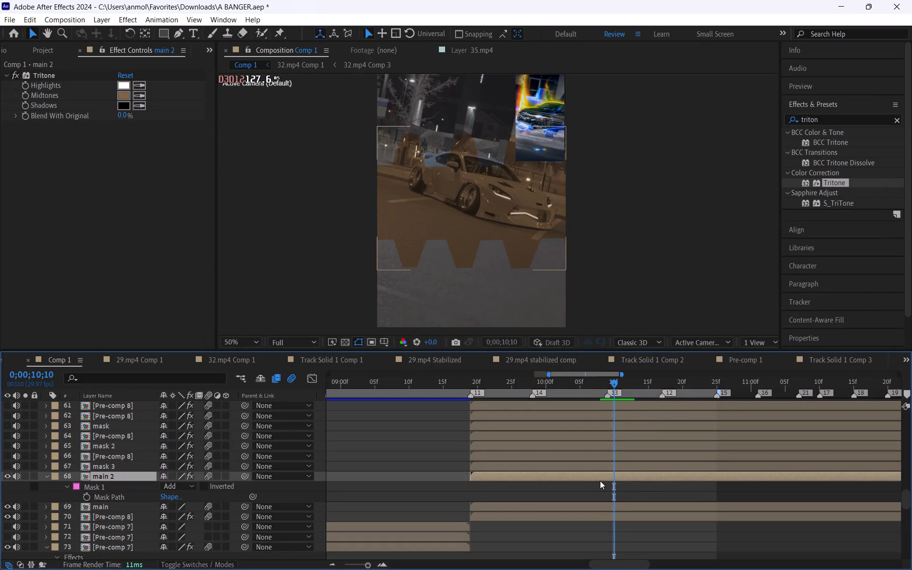
drag(130, 164, 122, 158)
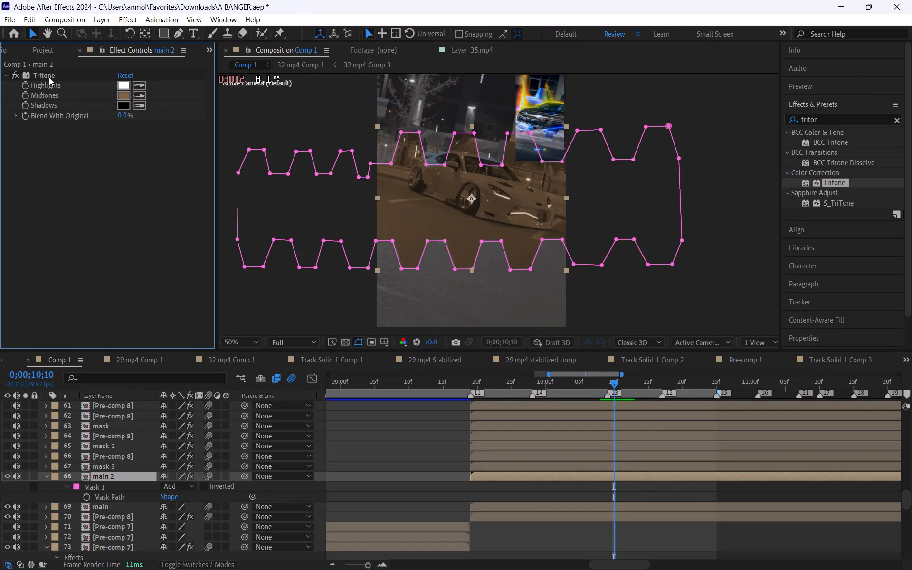
click(48, 74)
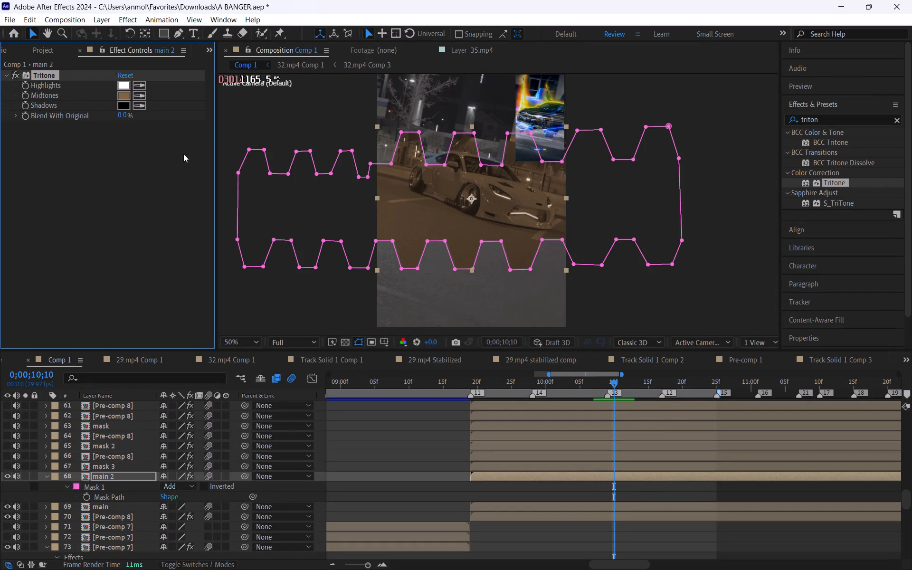
key(ctrl+d)
key(ctrl+z)
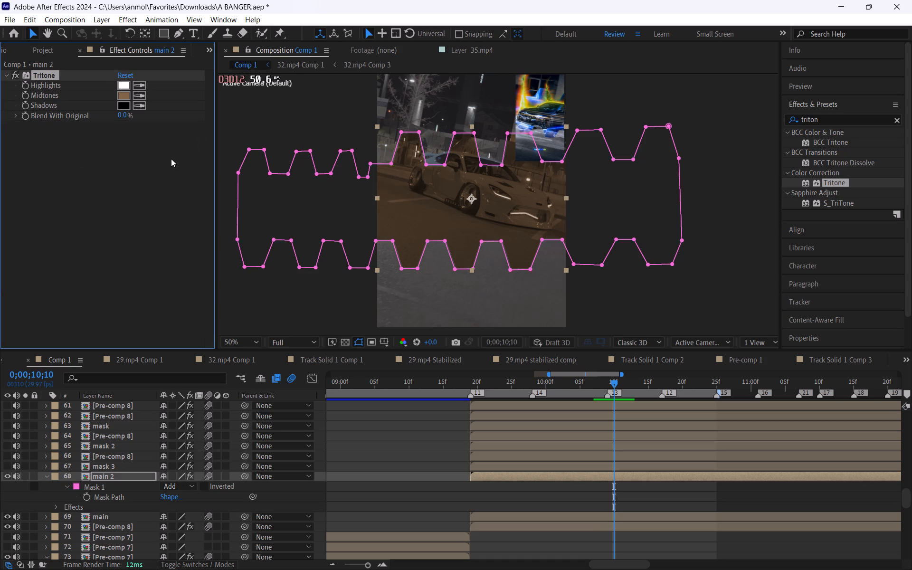
key(ctrl+c)
key(ctrl+c)
key(Delete)
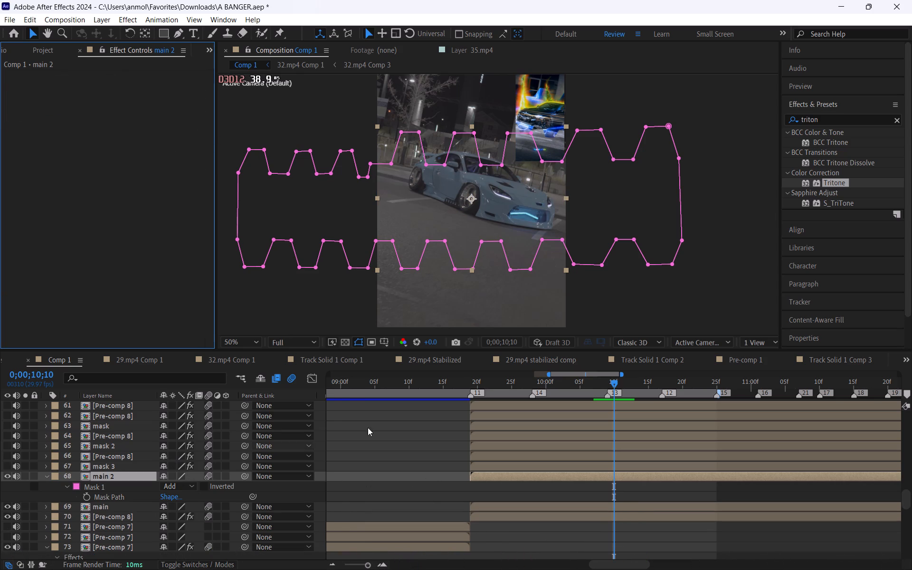
Search the effects for "invert" and apply the Channel category's Invert effect to the main 2 layer.
triple_click(842, 114)
click(842, 114)
double_click(842, 117)
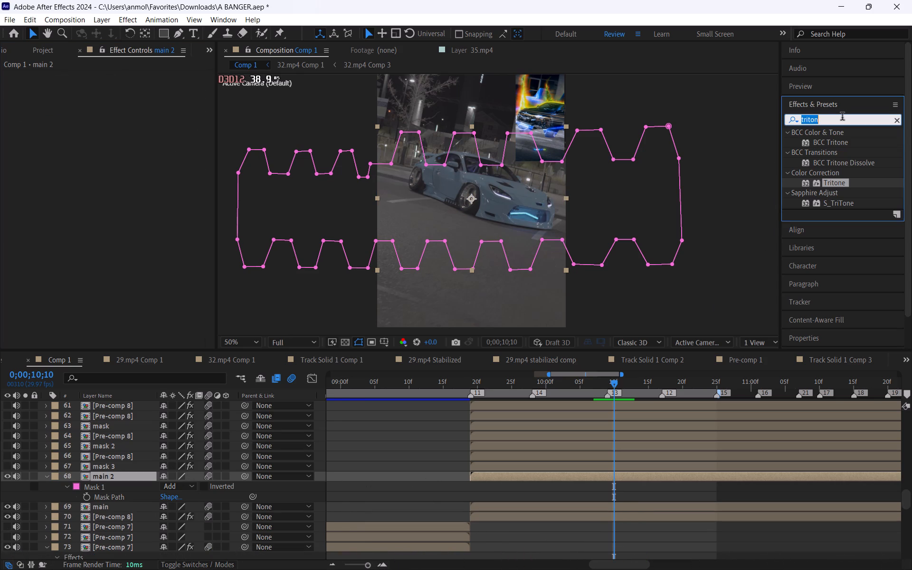
text(invert)
key(Return)
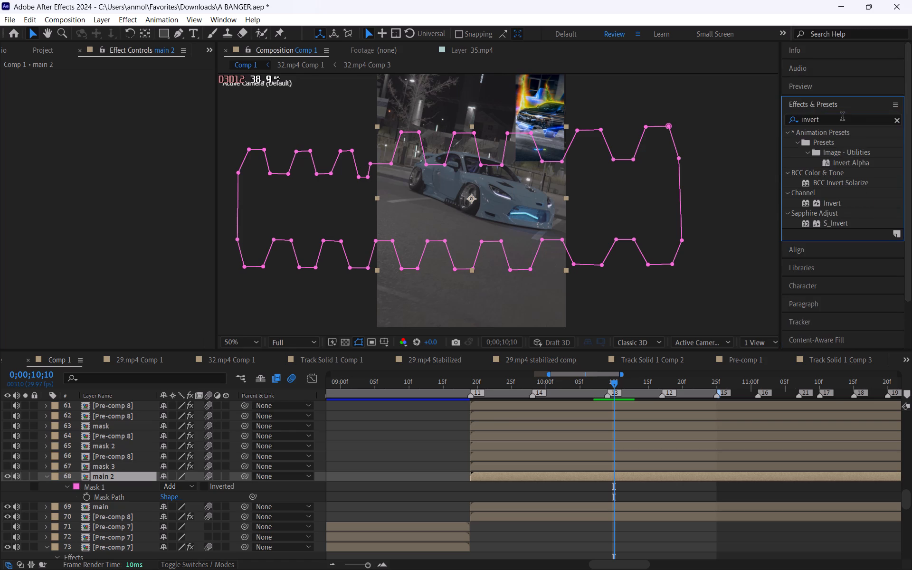
drag(831, 204, 139, 197)
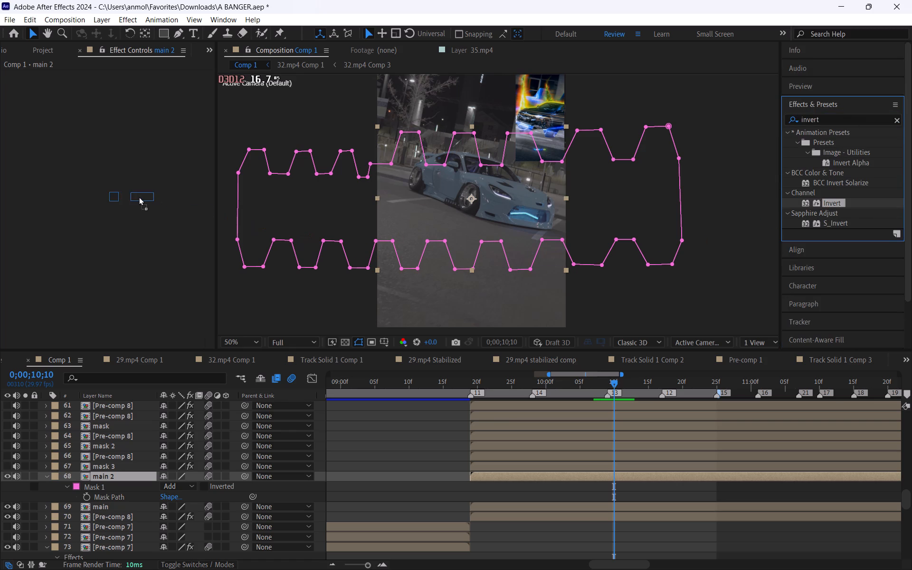
drag(139, 197, 138, 197)
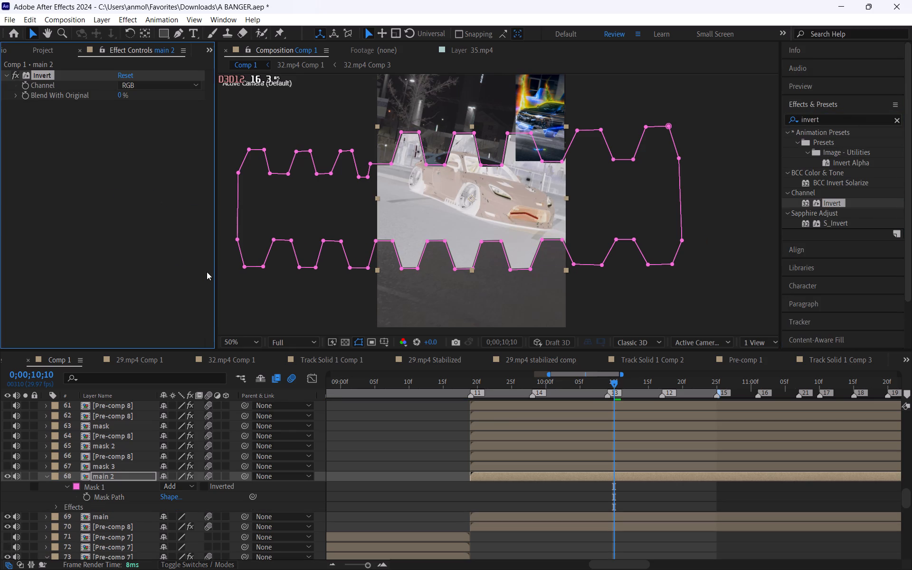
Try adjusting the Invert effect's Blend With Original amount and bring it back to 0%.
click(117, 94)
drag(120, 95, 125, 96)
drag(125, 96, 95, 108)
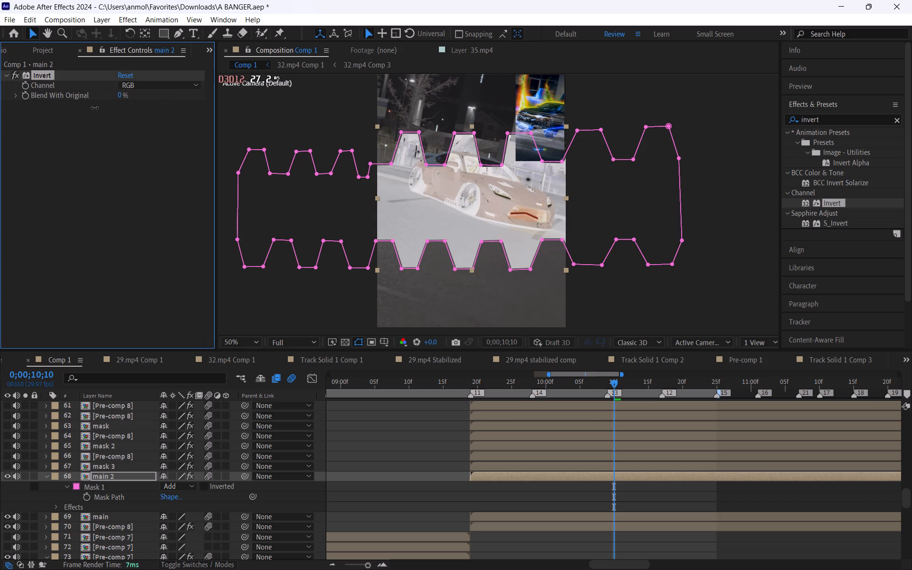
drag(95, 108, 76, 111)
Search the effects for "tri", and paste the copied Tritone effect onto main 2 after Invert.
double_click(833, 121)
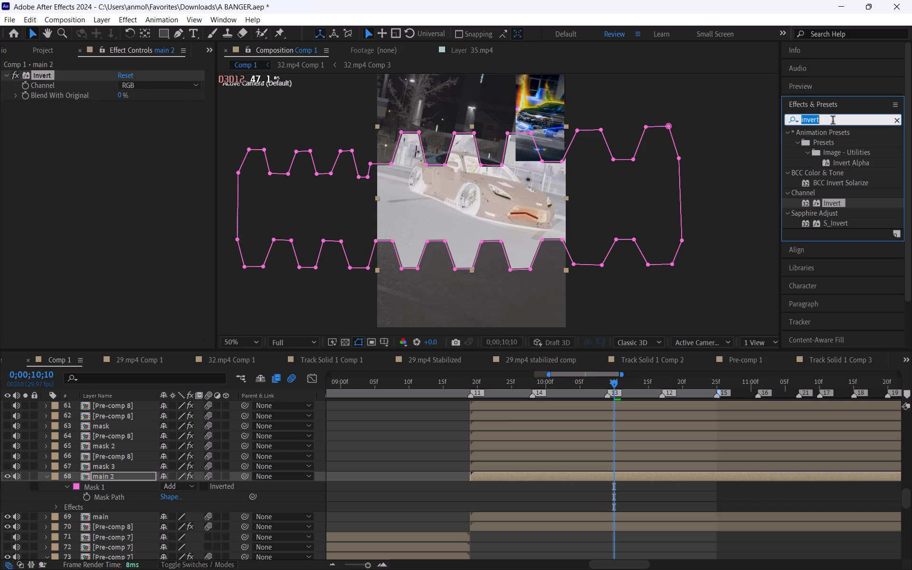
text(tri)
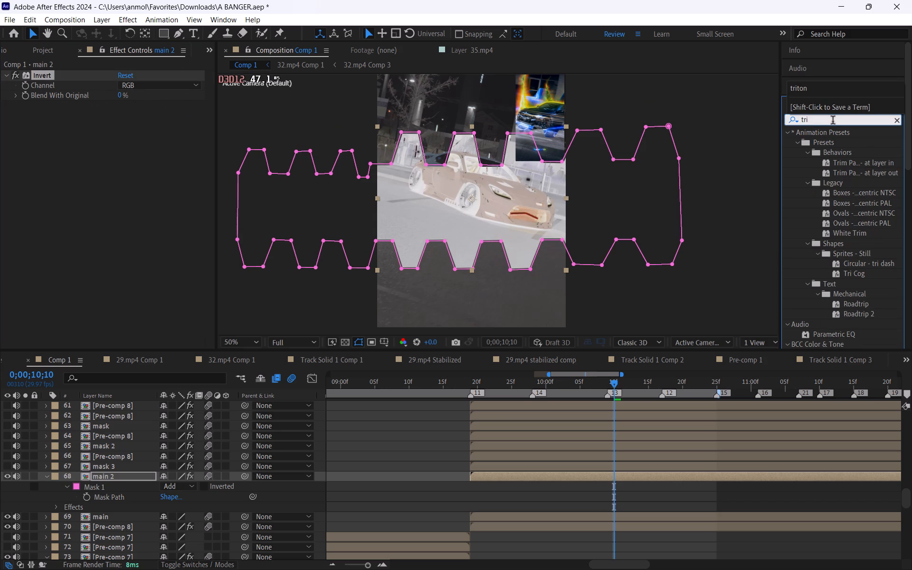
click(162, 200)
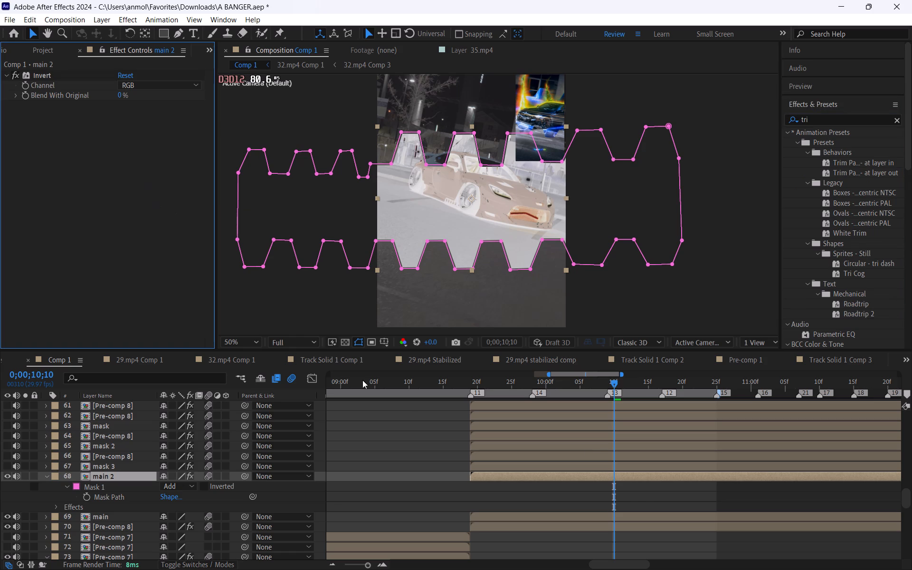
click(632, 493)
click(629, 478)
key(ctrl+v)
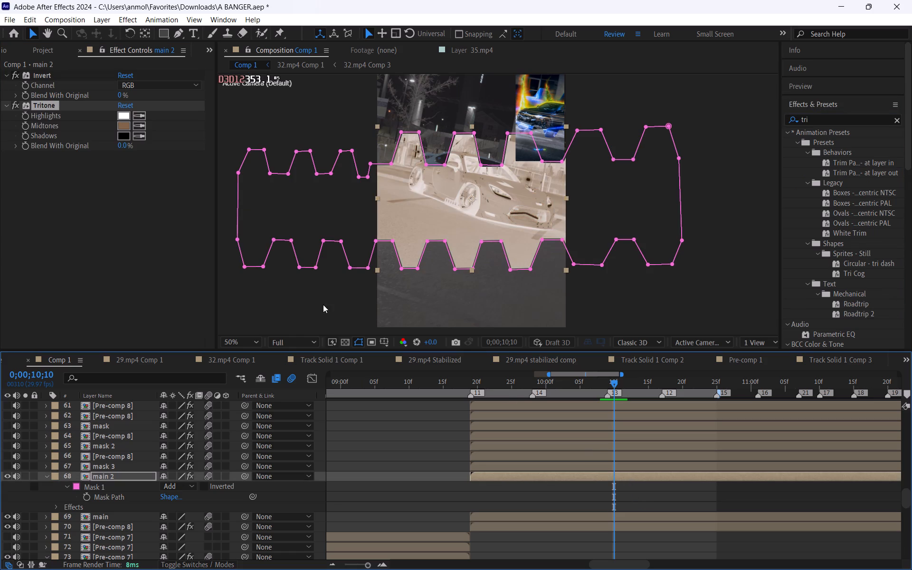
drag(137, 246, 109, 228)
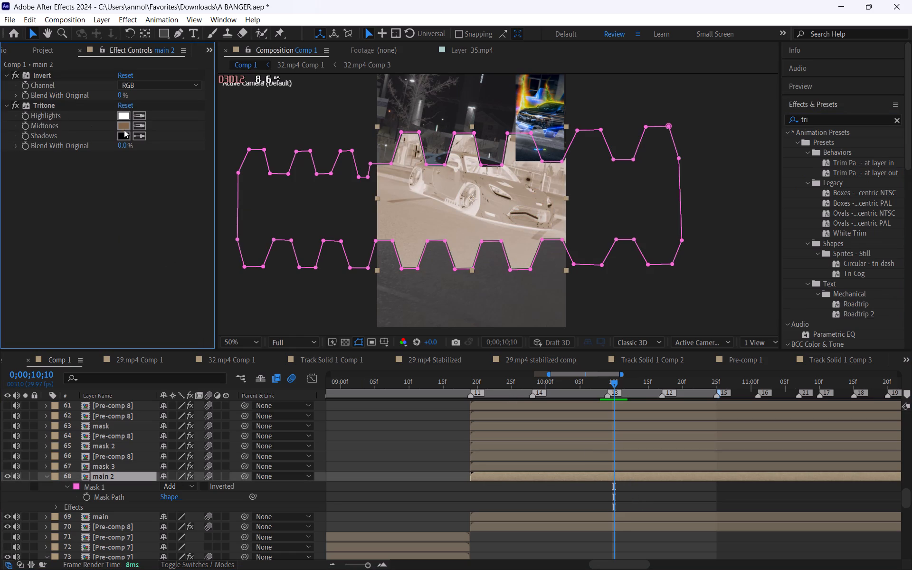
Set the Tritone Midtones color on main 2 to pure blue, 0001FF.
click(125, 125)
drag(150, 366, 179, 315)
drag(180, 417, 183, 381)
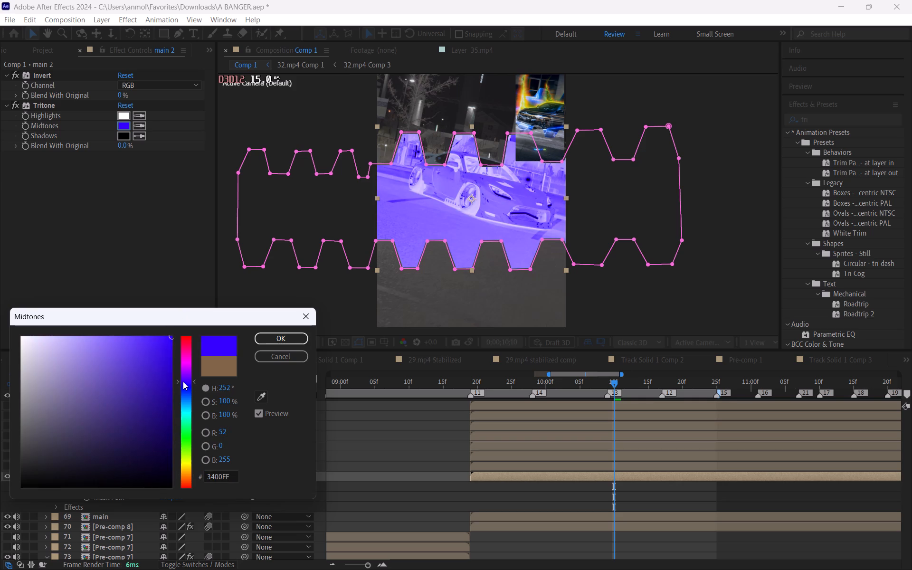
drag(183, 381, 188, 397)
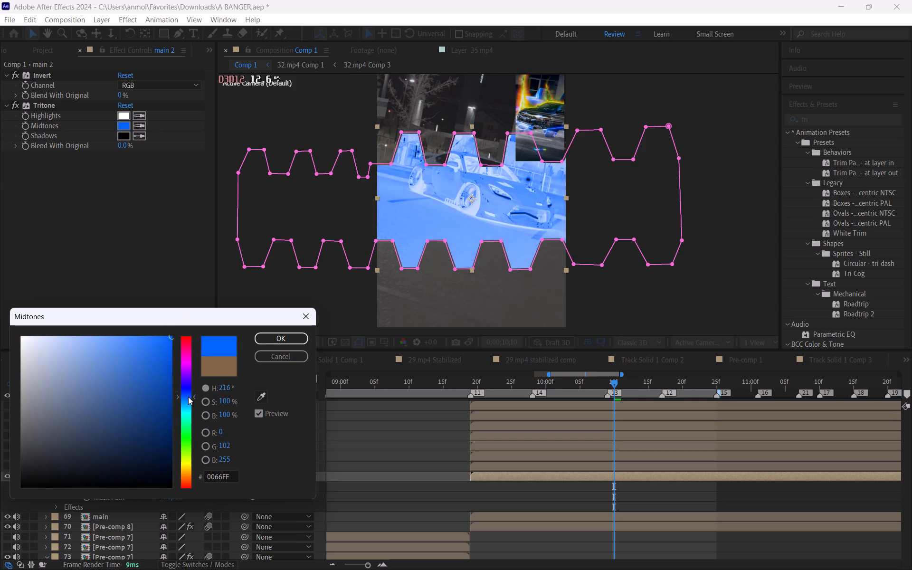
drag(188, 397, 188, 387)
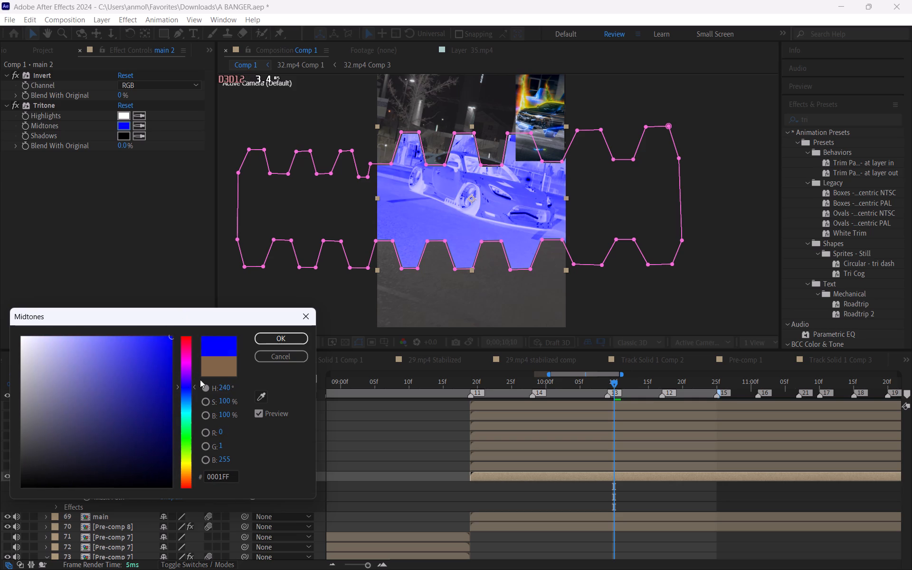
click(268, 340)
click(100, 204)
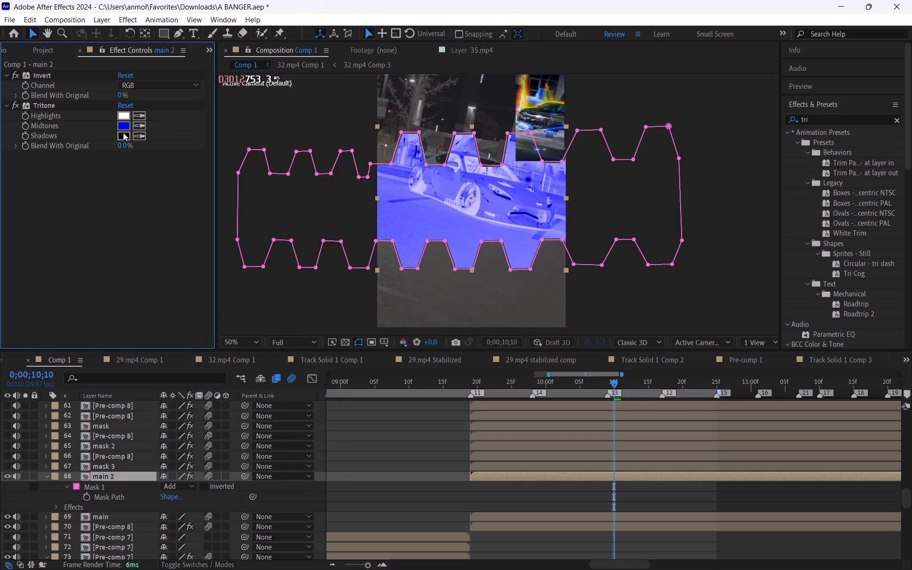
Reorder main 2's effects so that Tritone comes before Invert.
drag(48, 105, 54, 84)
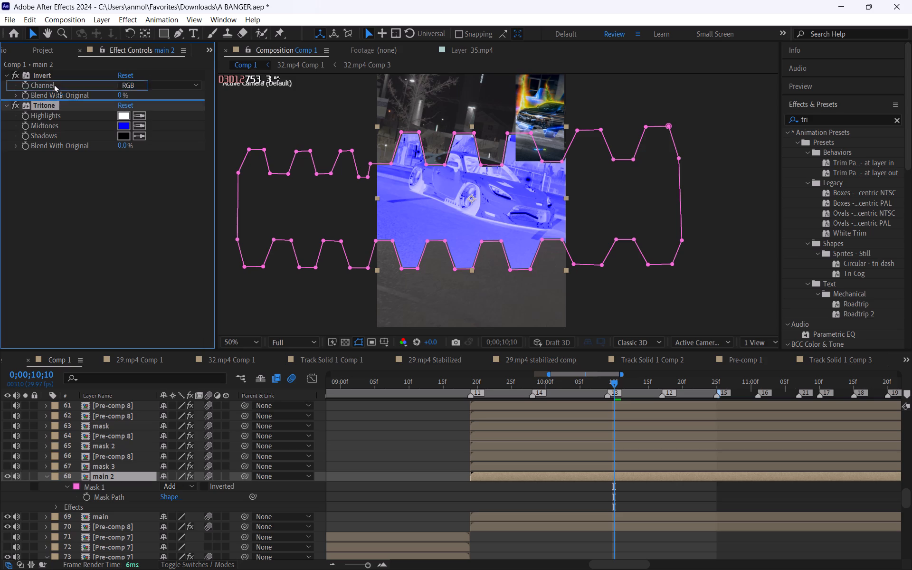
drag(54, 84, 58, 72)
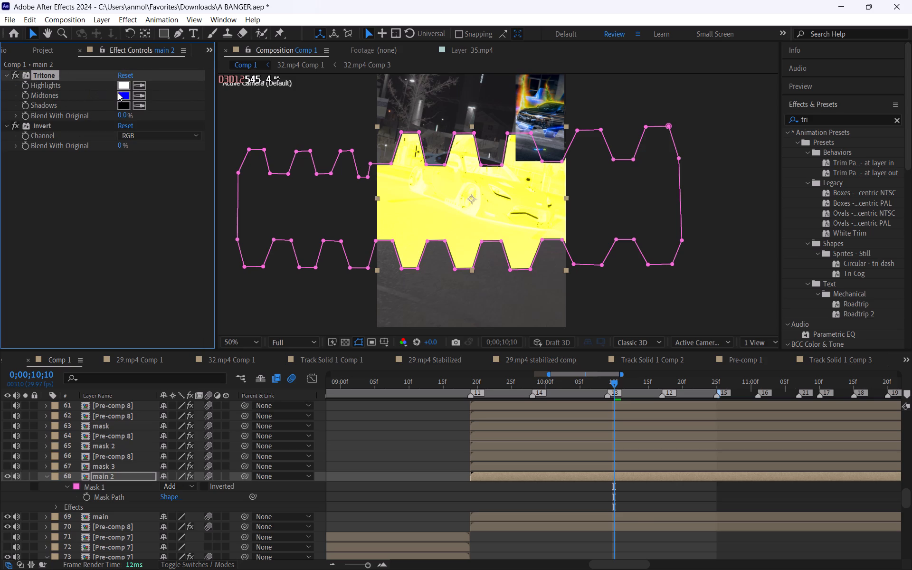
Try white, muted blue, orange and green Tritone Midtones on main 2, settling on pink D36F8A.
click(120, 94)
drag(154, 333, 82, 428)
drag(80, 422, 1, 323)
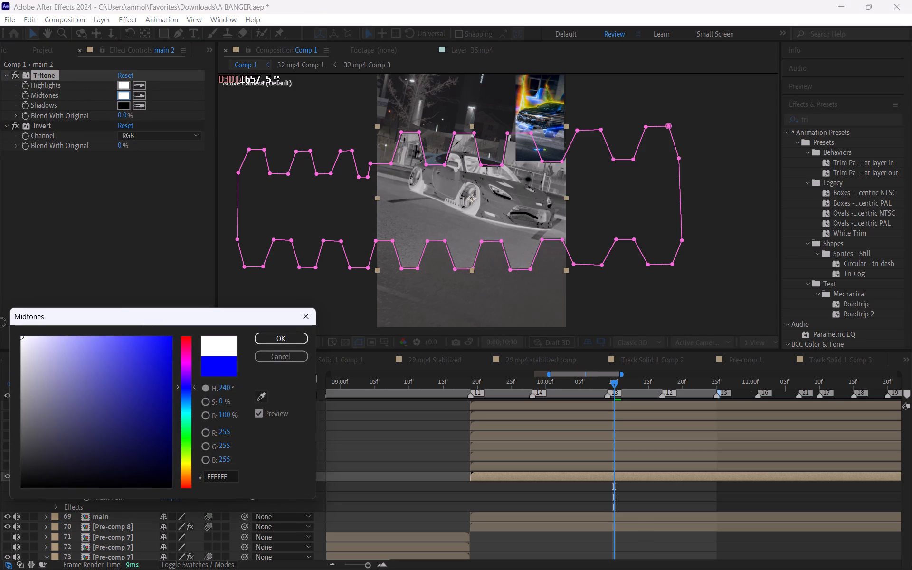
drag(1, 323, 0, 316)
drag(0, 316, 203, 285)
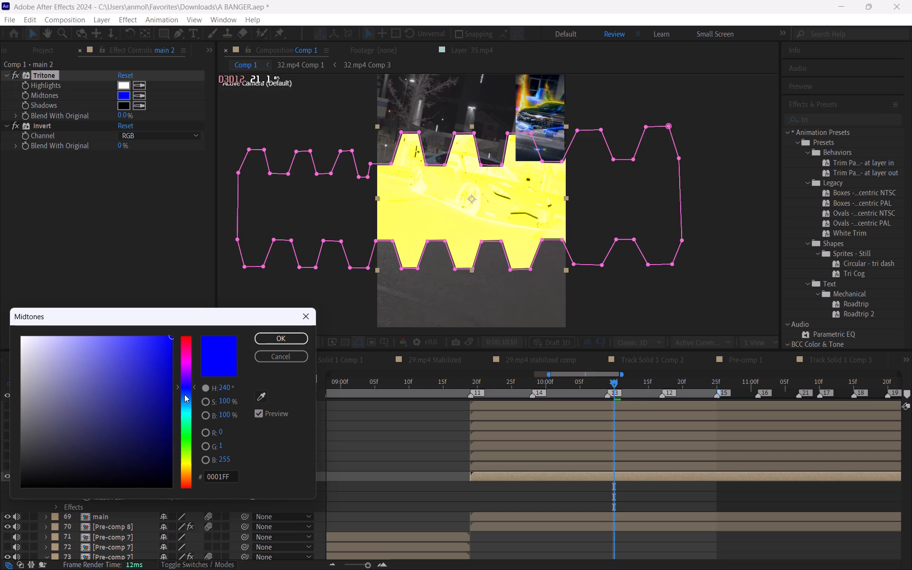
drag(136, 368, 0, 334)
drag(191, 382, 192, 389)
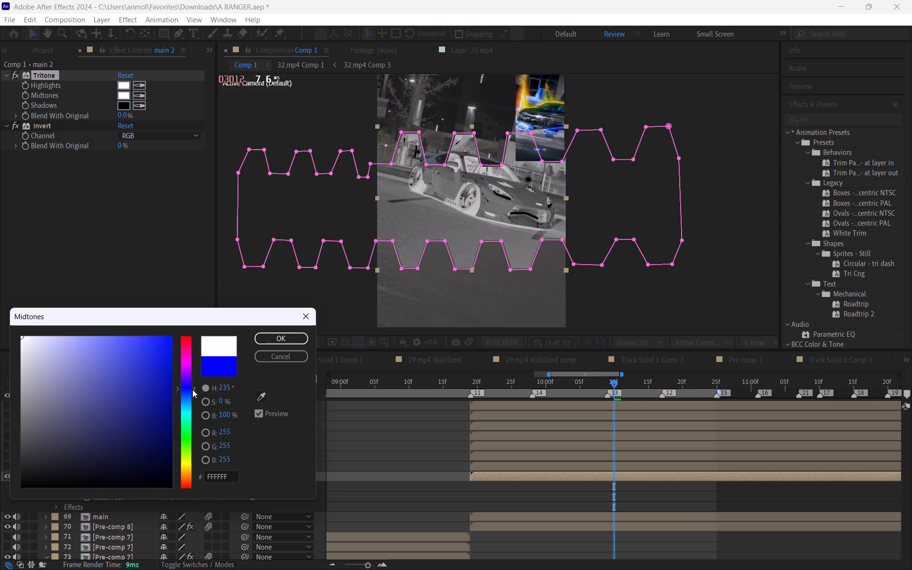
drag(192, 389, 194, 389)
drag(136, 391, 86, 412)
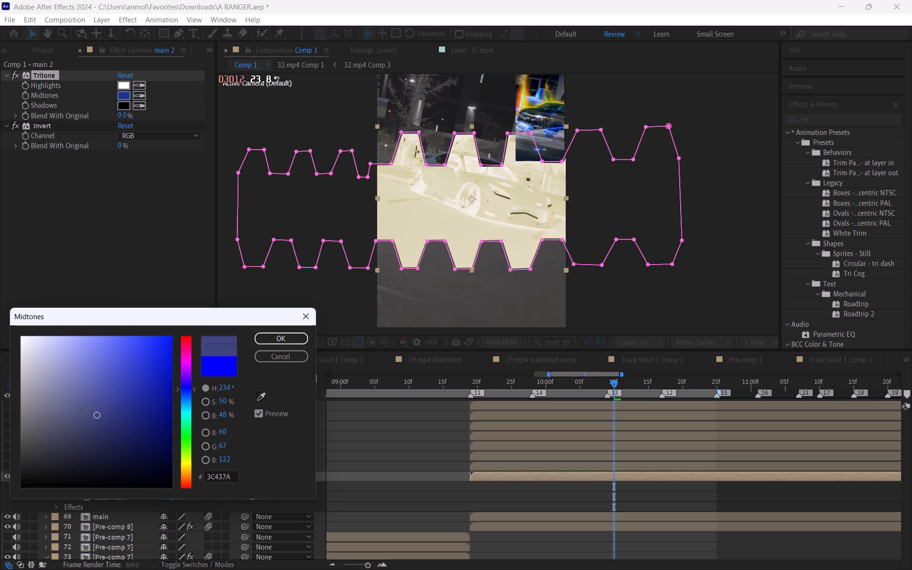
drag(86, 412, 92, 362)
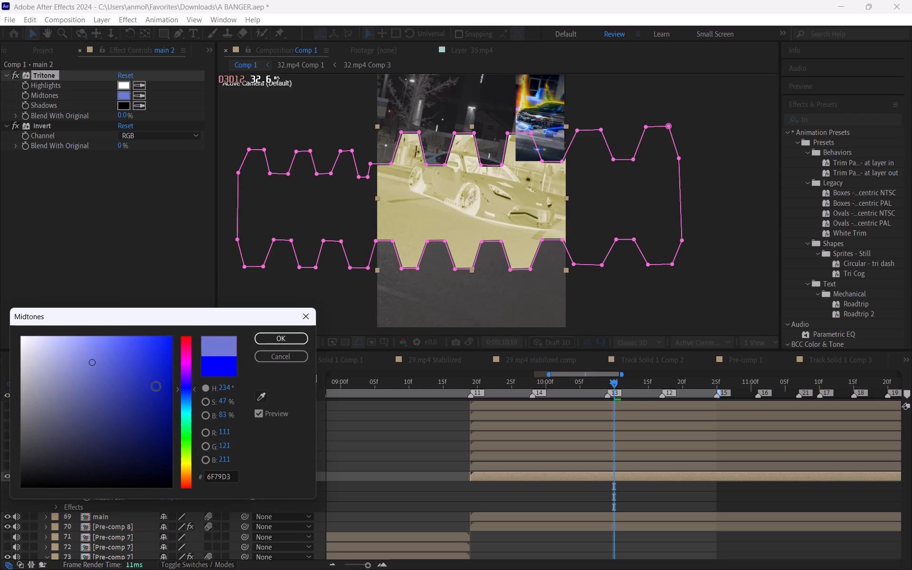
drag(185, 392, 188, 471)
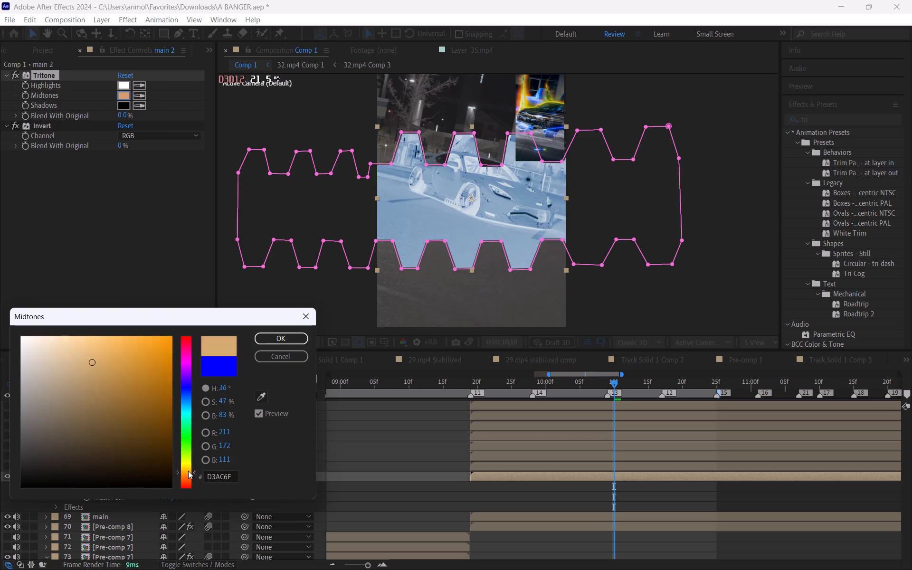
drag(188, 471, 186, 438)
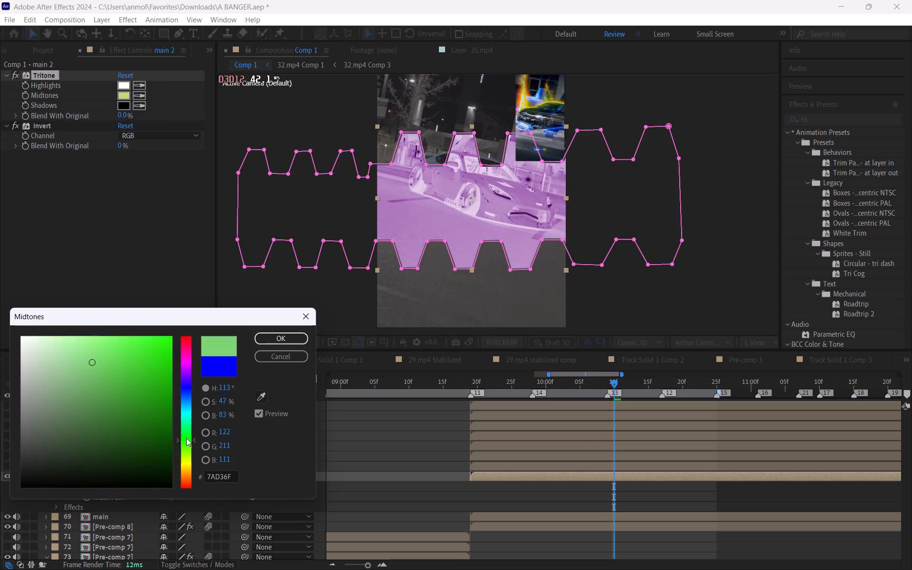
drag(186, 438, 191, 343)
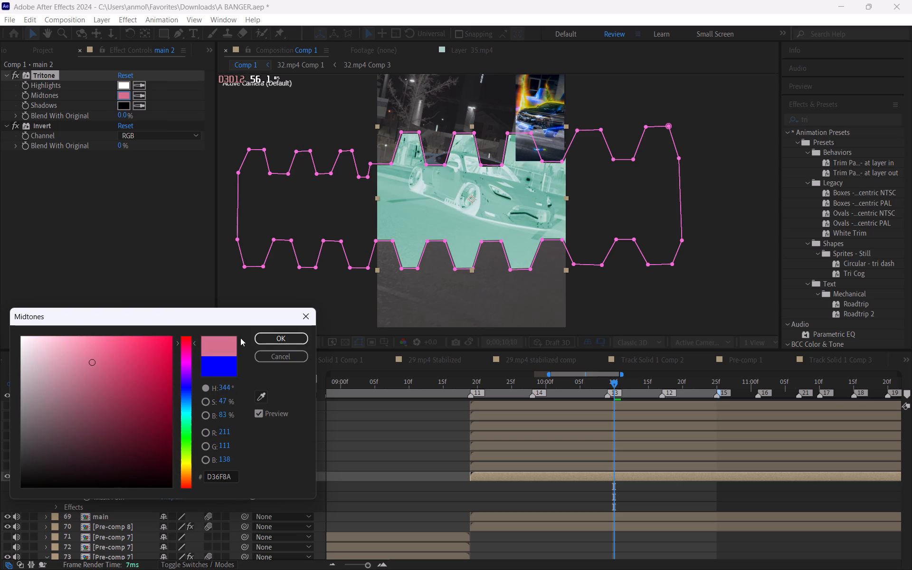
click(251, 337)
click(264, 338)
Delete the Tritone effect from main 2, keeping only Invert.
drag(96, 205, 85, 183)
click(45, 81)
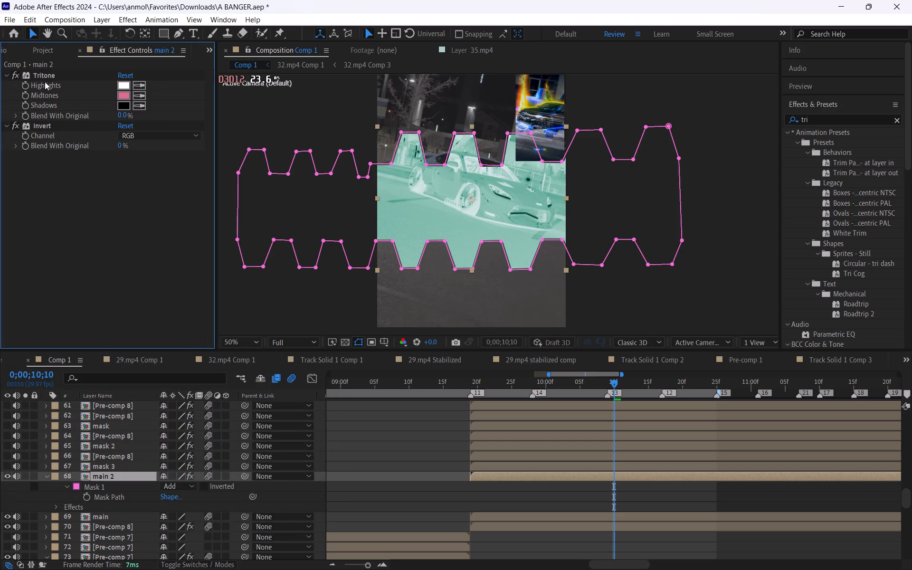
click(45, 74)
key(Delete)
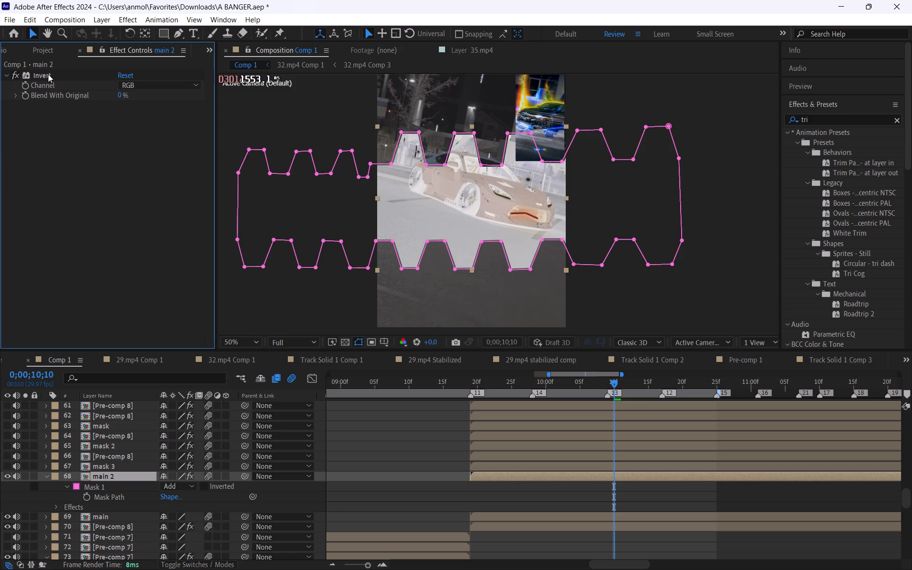
Set the Invert effect's Channel to Red on main 2.
click(137, 83)
click(135, 111)
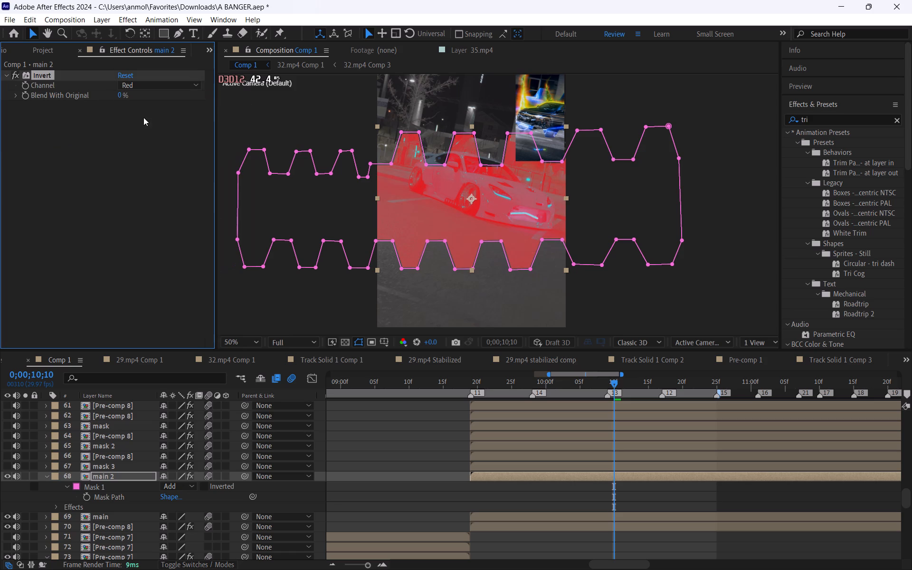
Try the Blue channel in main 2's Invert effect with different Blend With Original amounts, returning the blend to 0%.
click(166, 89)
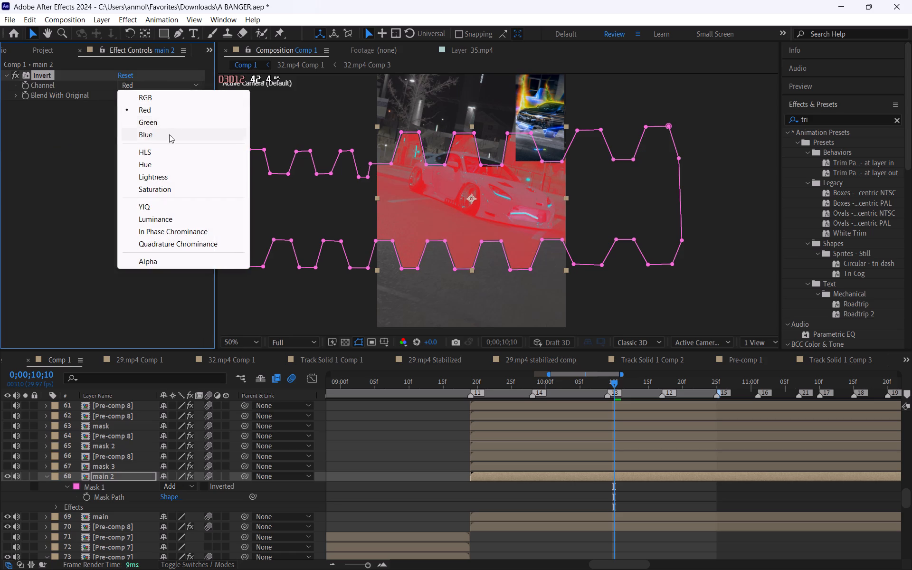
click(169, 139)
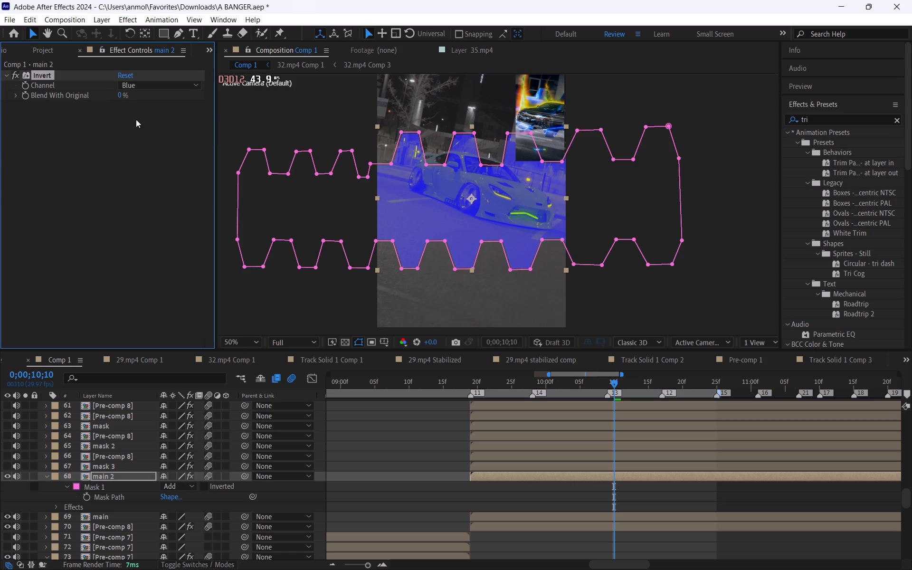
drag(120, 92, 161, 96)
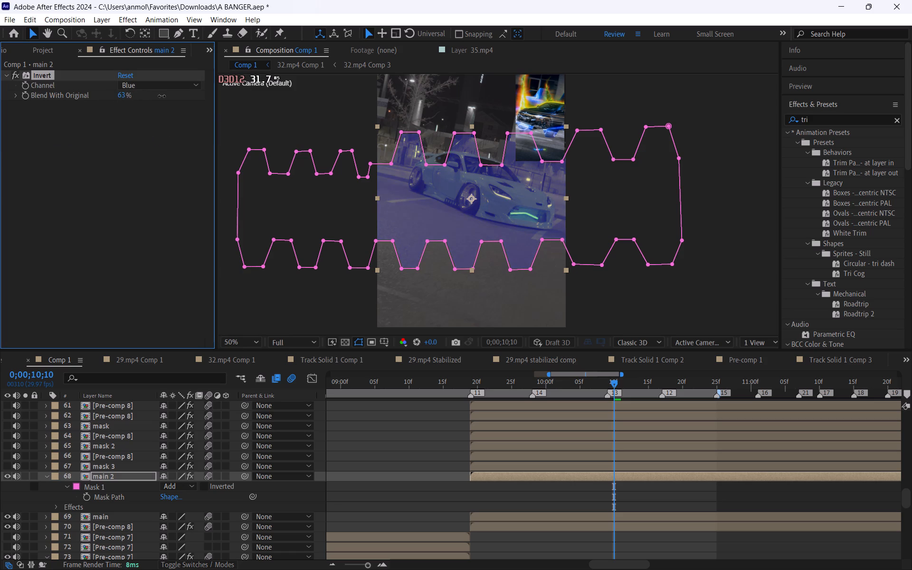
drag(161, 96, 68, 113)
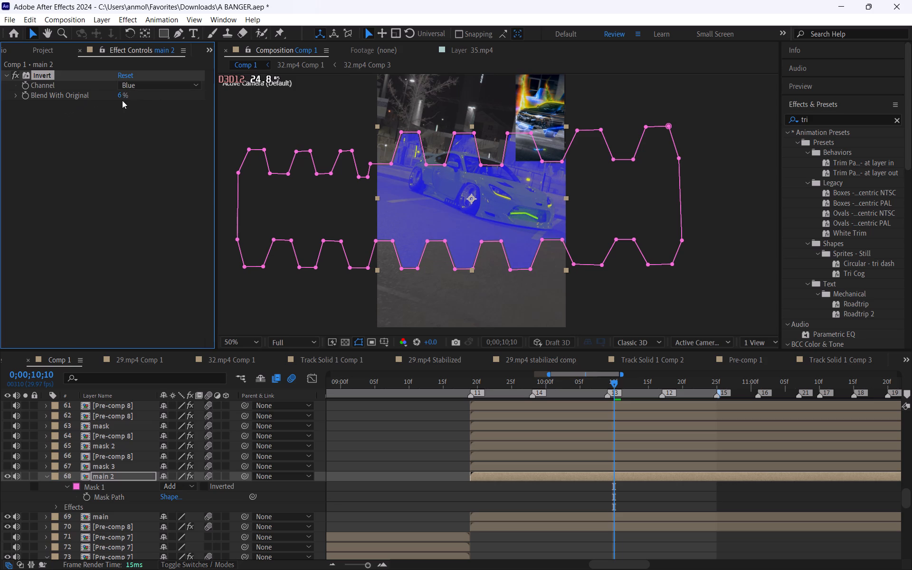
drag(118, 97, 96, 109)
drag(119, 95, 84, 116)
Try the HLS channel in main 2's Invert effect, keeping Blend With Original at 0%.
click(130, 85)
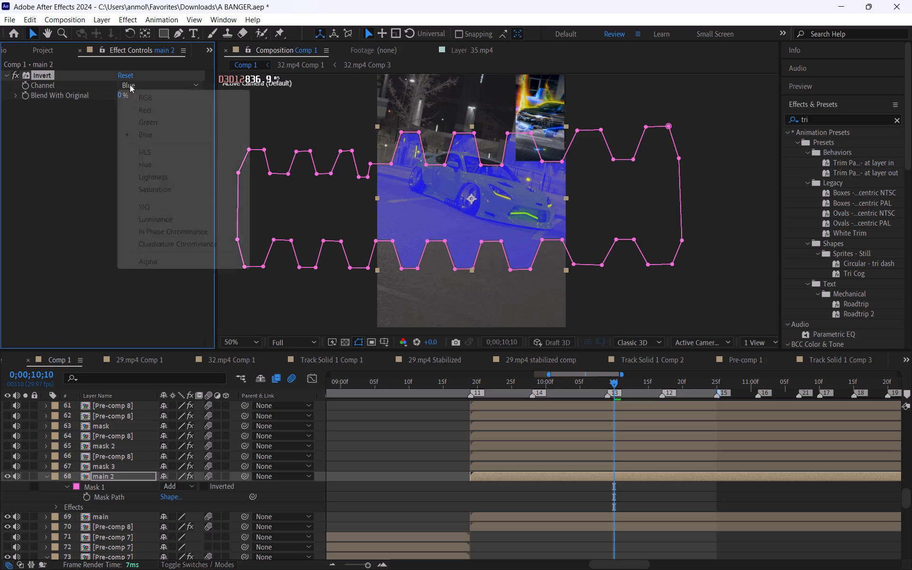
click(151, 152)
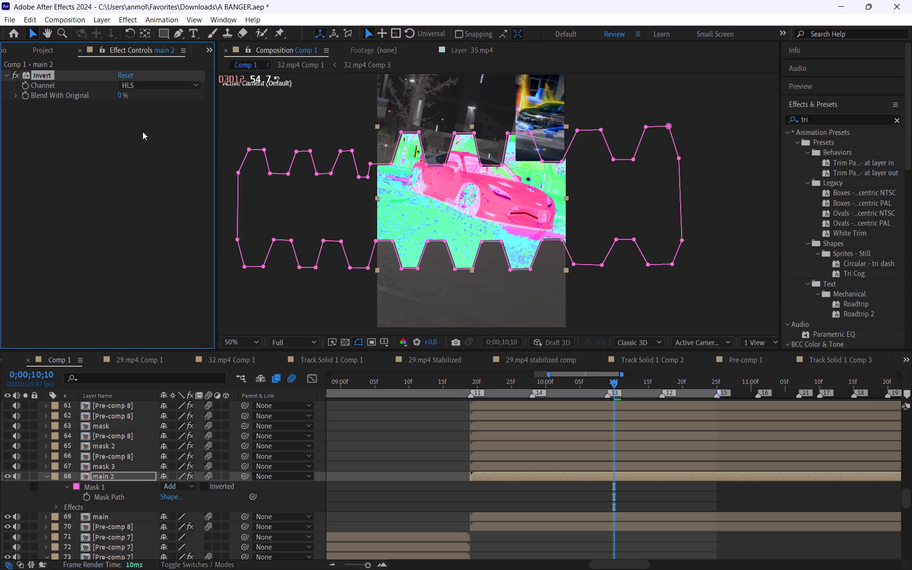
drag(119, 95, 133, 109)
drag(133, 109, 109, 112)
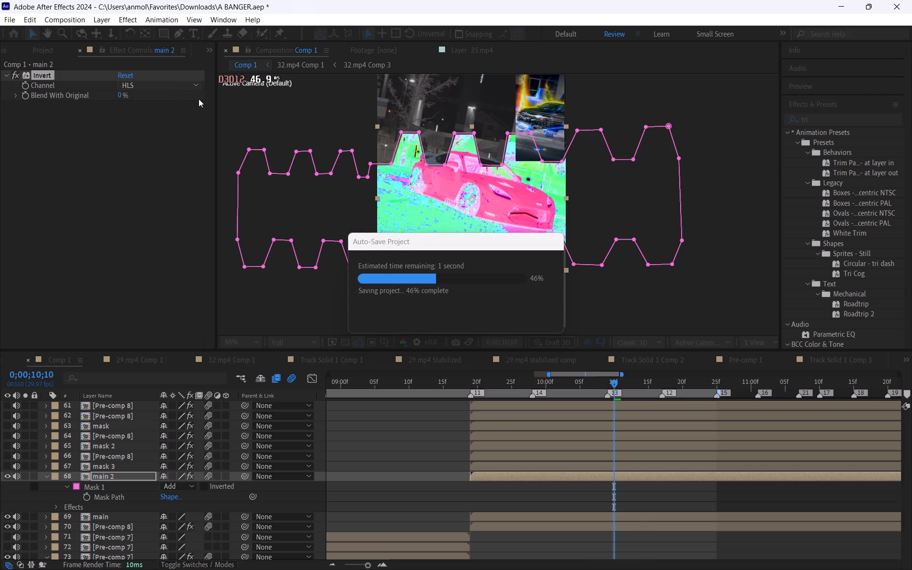
Set the Channel of main 2's Invert effect to Hue, with Blend With Original at 0%.
click(182, 87)
click(165, 166)
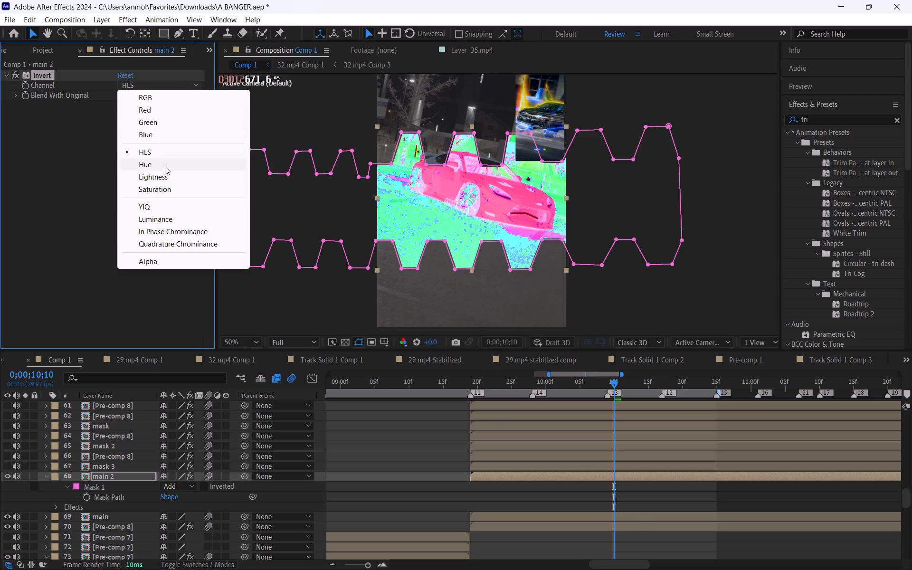
drag(121, 95, 14, 126)
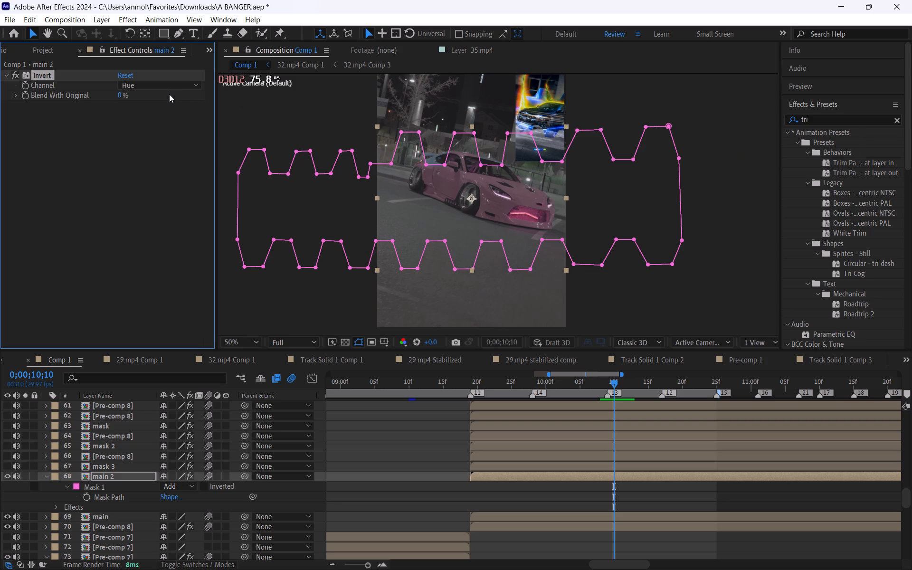
Scrub Comp 1 between 0;00;10;11 and 0;00;09;19 to examine how main 2's Hue inversion looks across the shot.
click(396, 423)
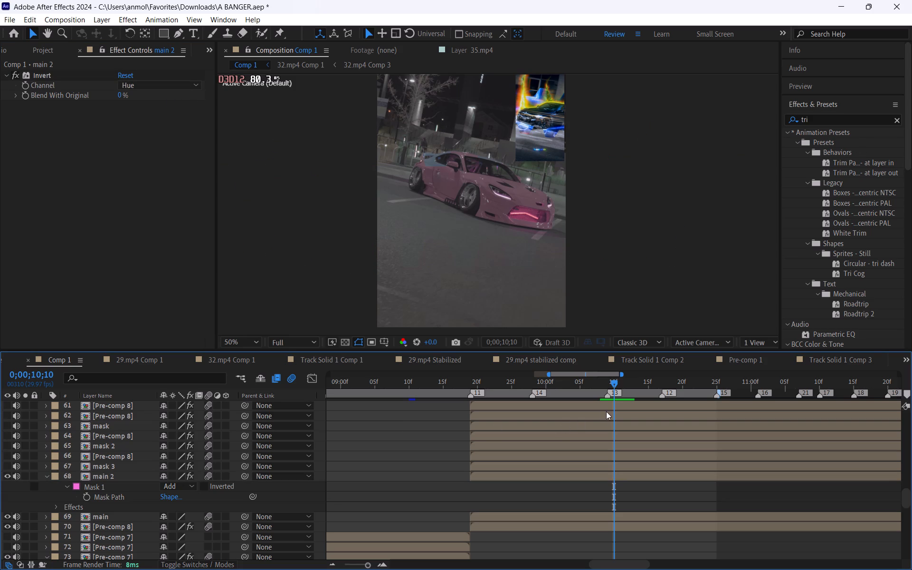
drag(613, 381, 602, 381)
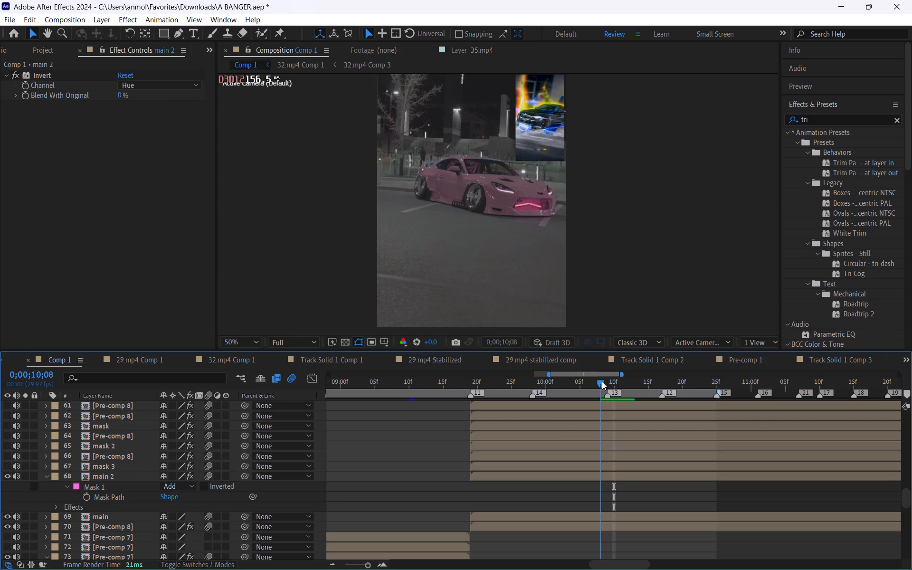
drag(602, 381, 528, 382)
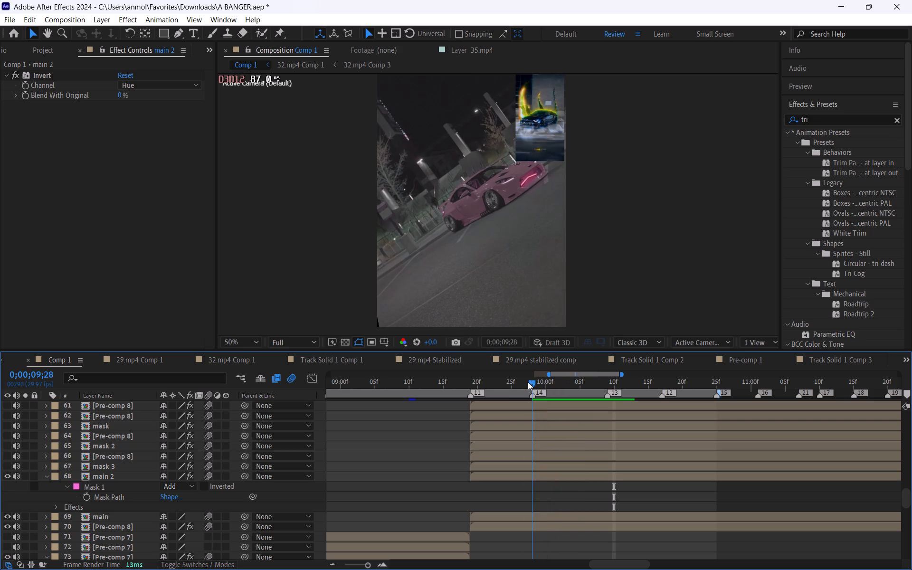
drag(528, 382, 484, 387)
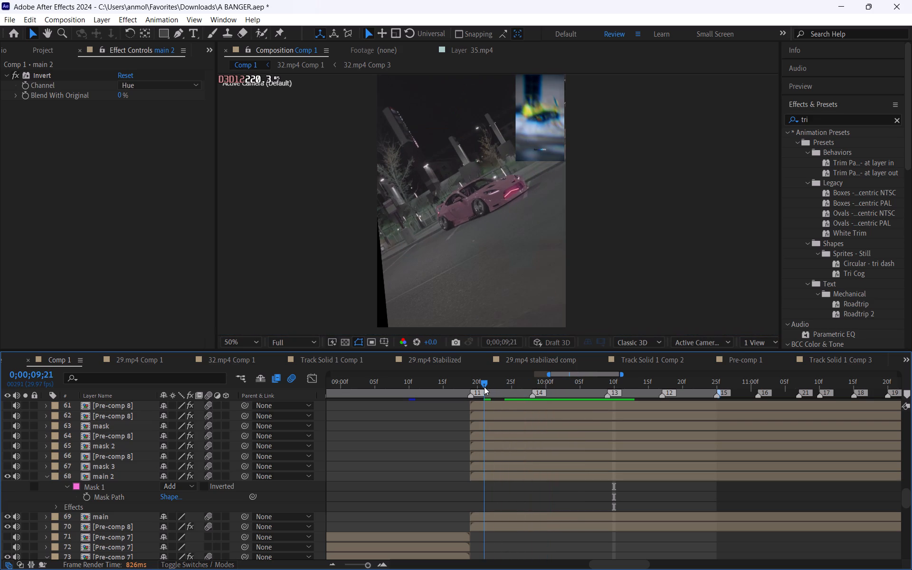
drag(484, 387, 521, 407)
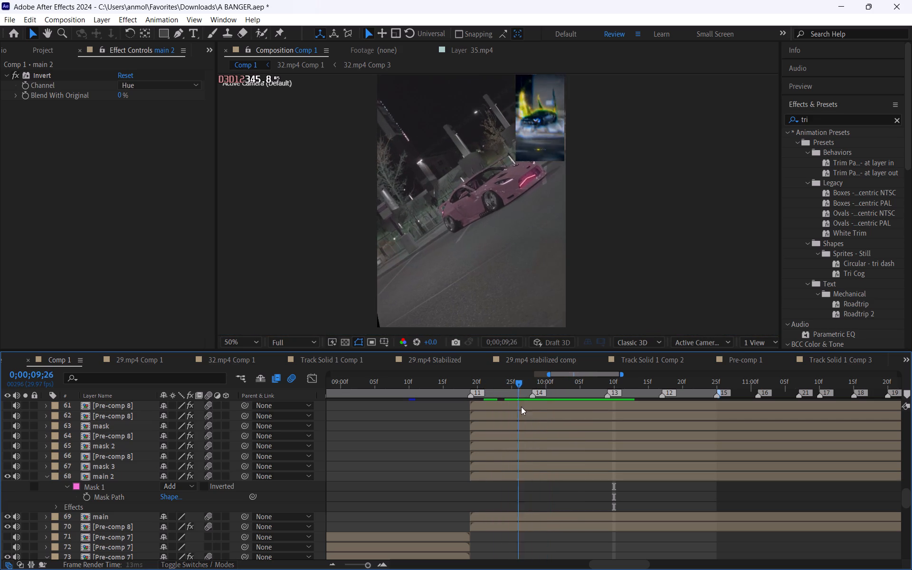
drag(521, 407, 618, 475)
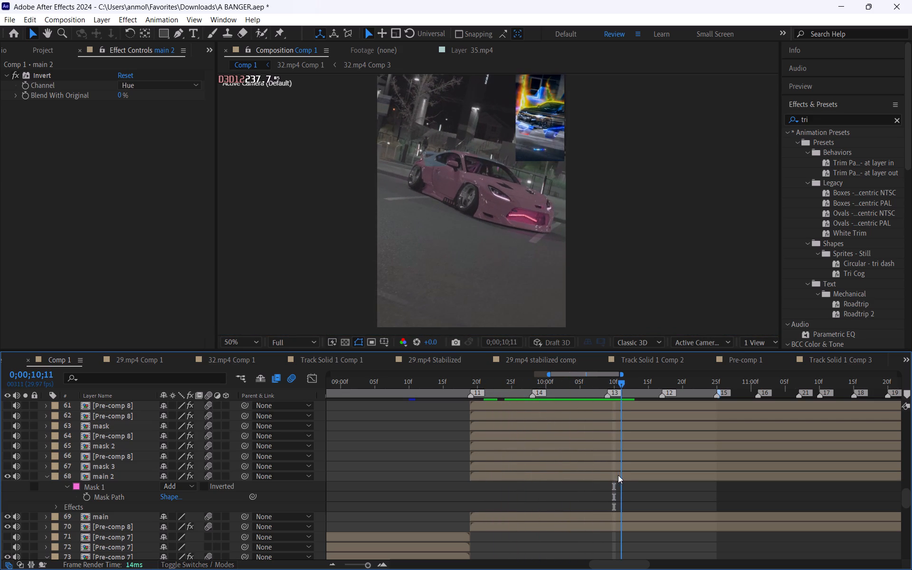
drag(618, 475, 603, 489)
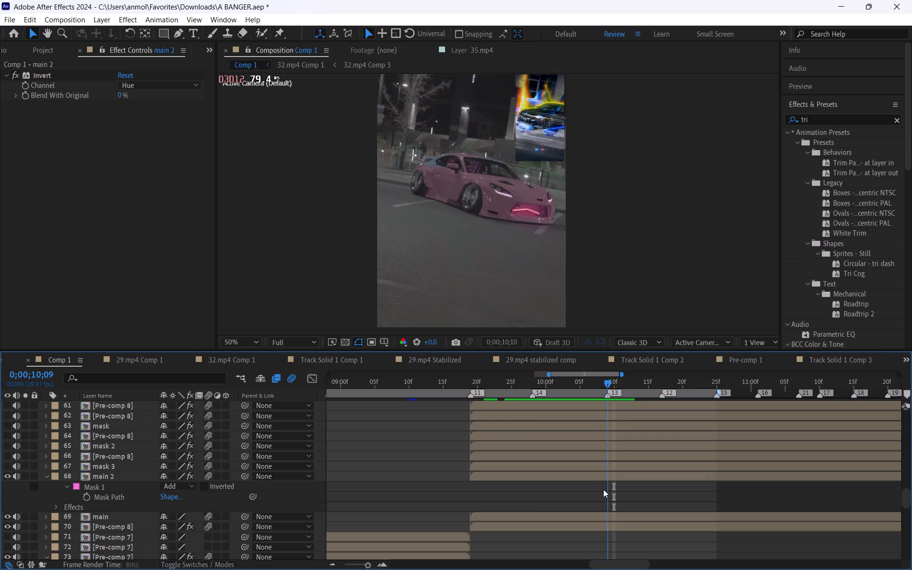
drag(603, 489, 470, 466)
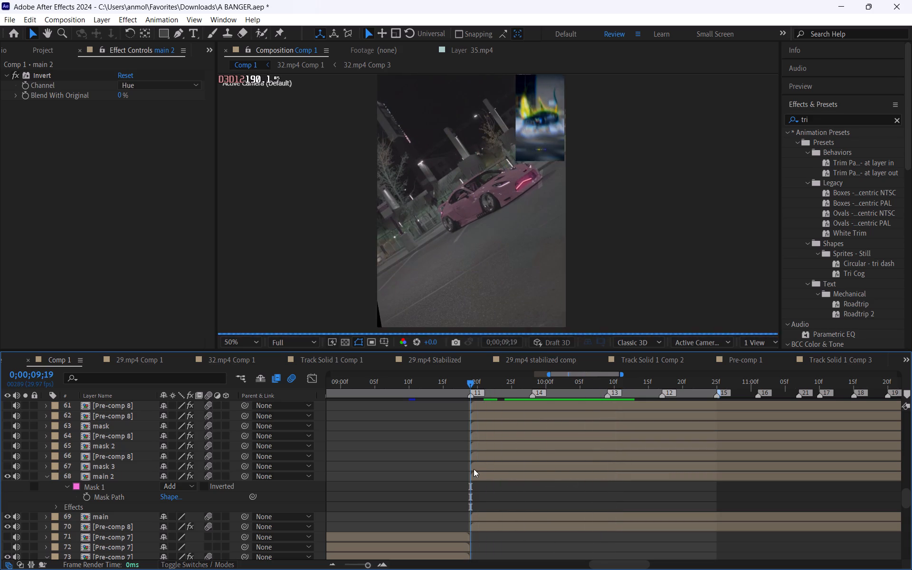
Copy the Invert effect on the mask 3 layer and delete it from that layer.
click(478, 469)
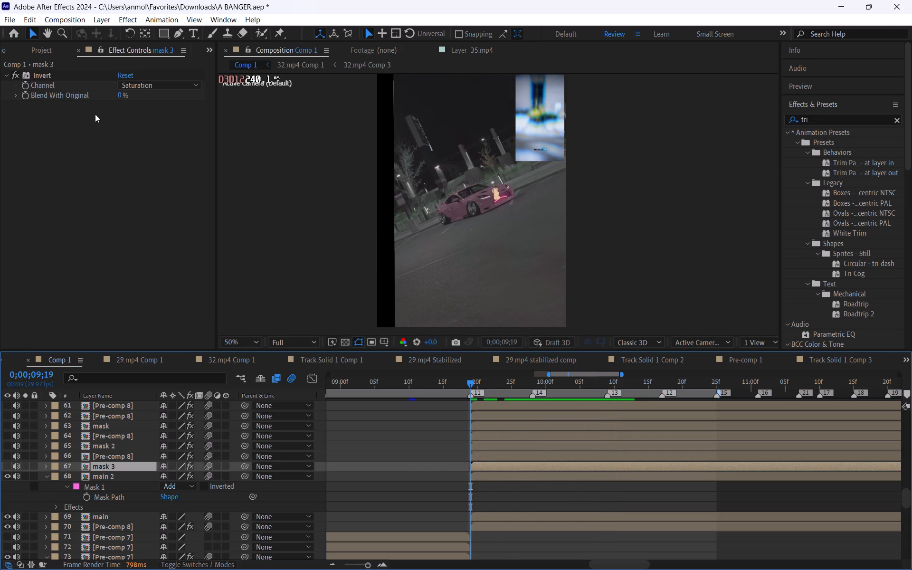
click(36, 75)
key(ctrl+c)
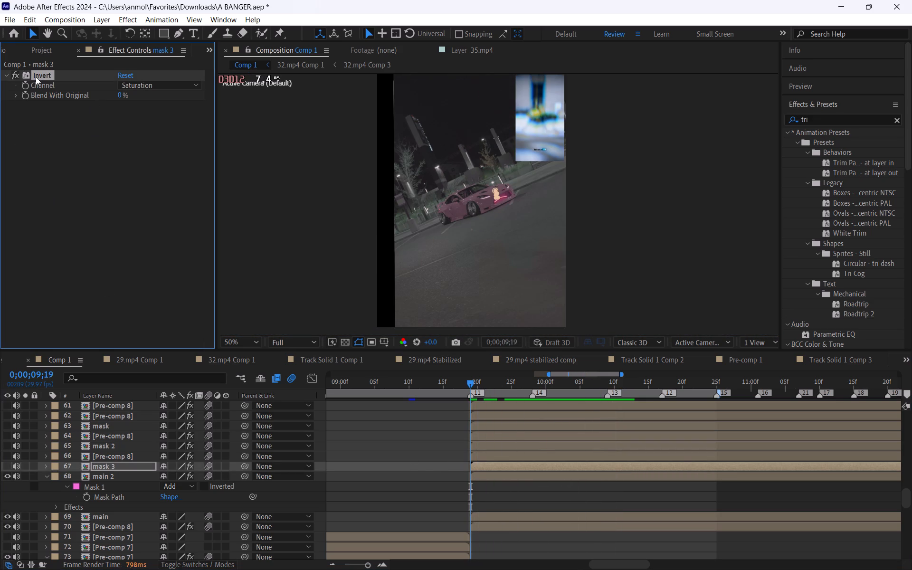
key(Delete)
click(416, 464)
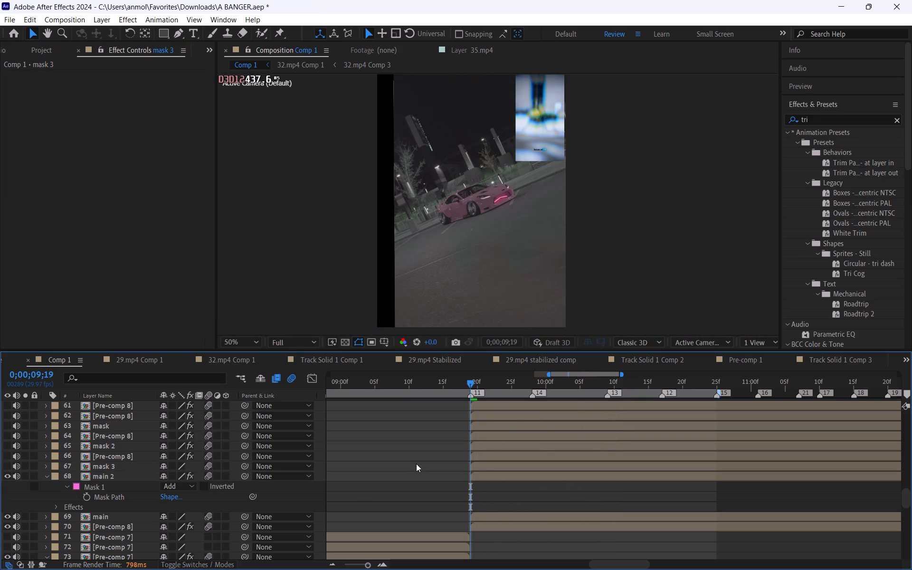
Copy main 2's Invert effect and delete it from the layer, leaving main 2 without effects.
click(109, 475)
click(109, 462)
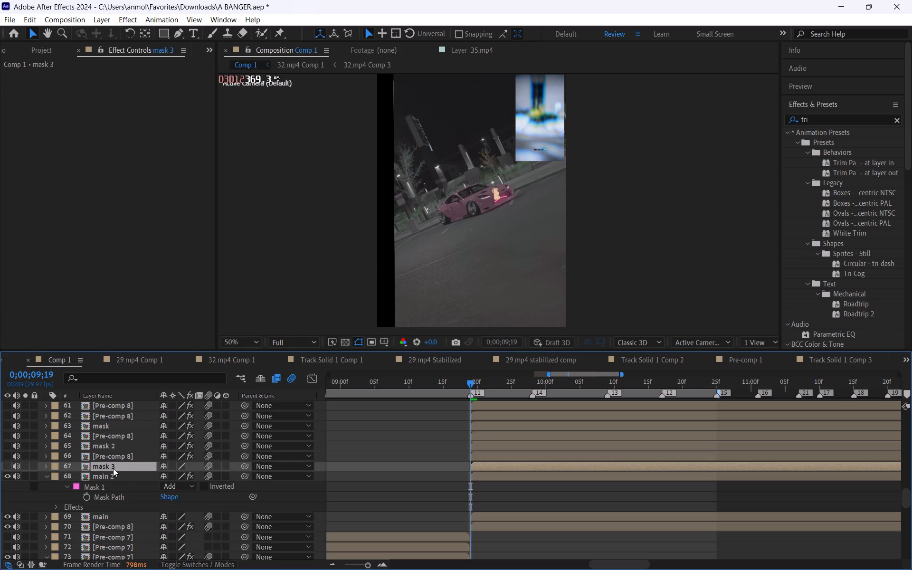
click(121, 479)
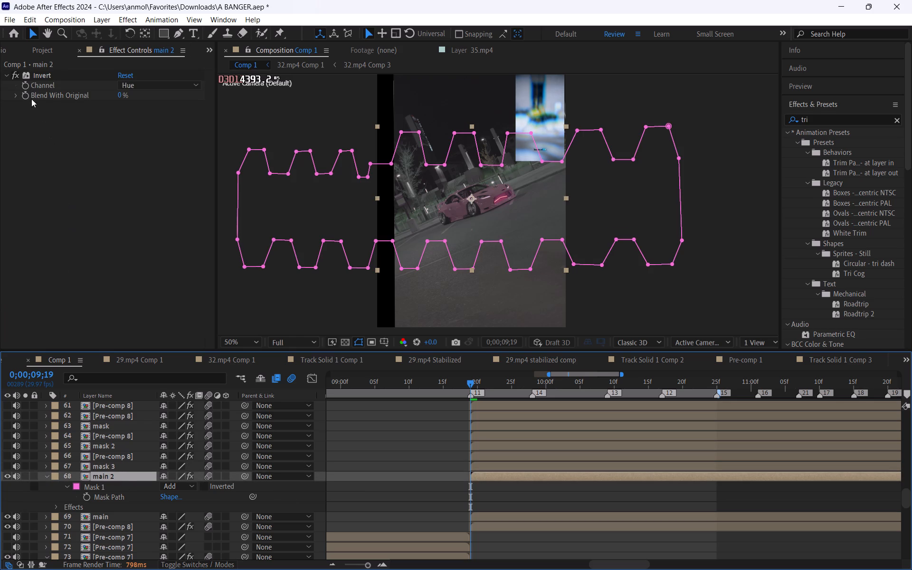
click(38, 76)
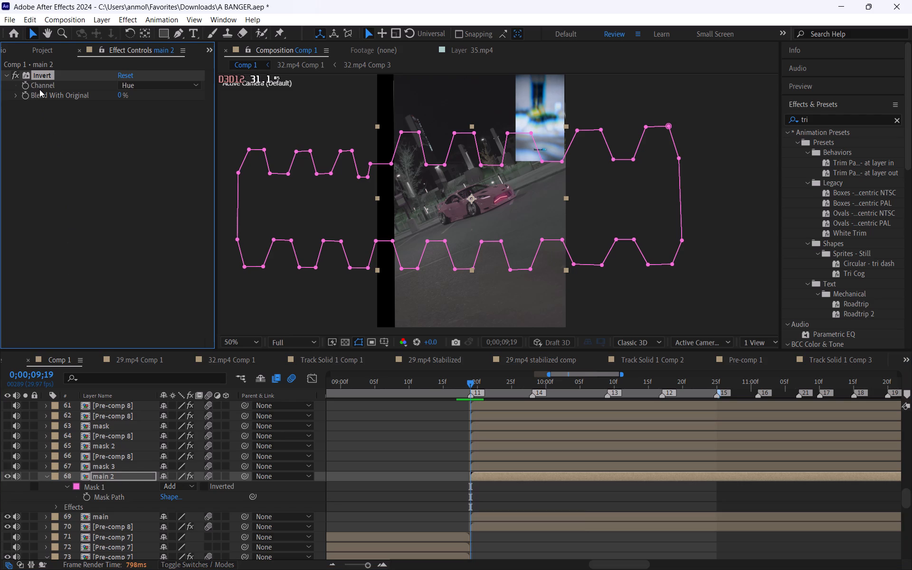
key(ctrl+c)
key(ctrl+c)
key(ctrl+c)
key(Delete)
click(376, 435)
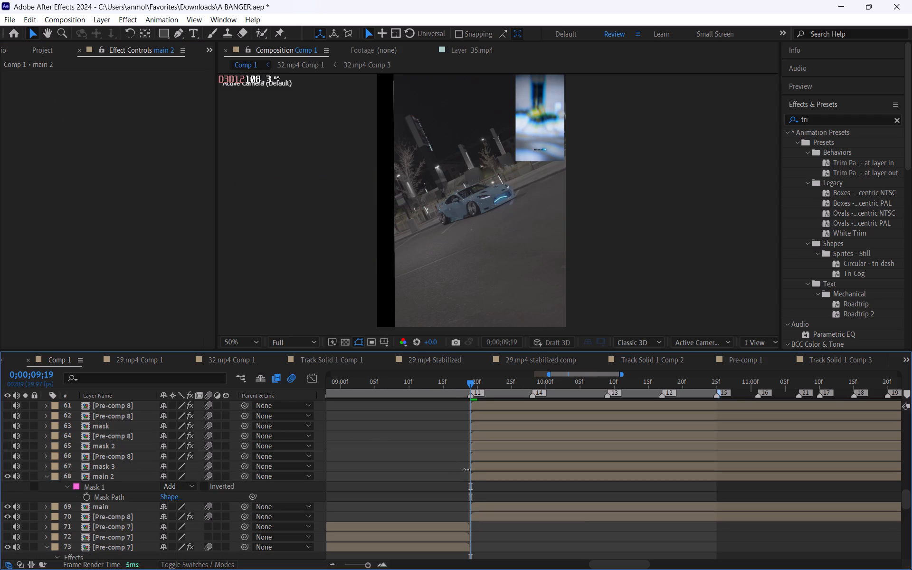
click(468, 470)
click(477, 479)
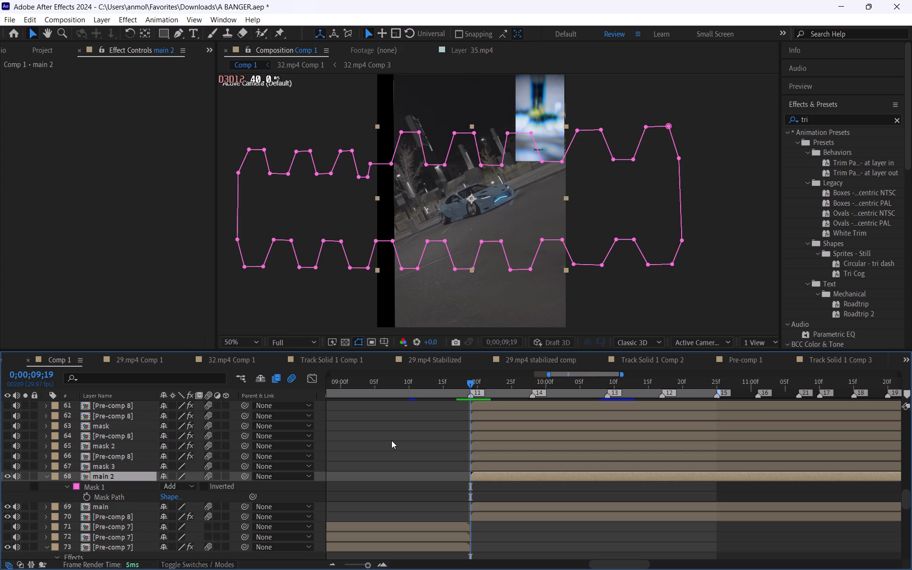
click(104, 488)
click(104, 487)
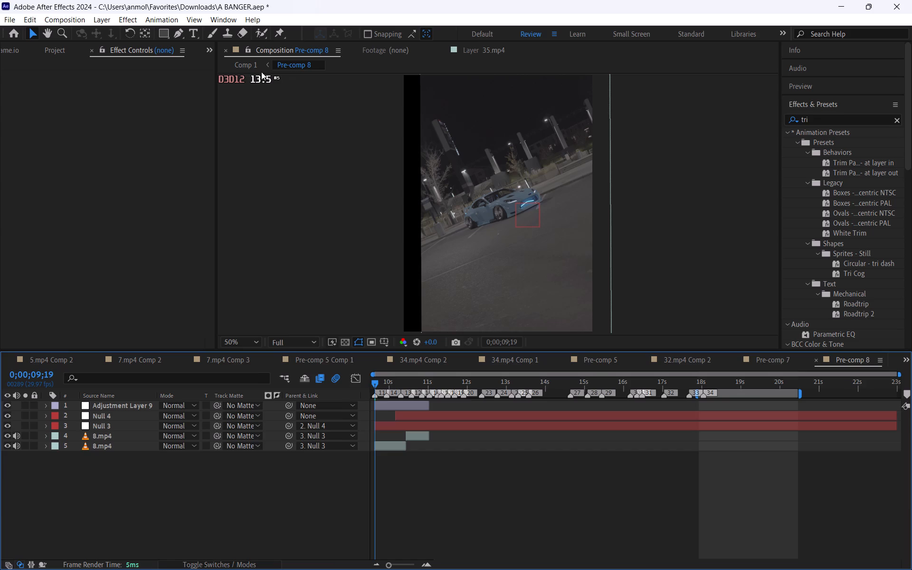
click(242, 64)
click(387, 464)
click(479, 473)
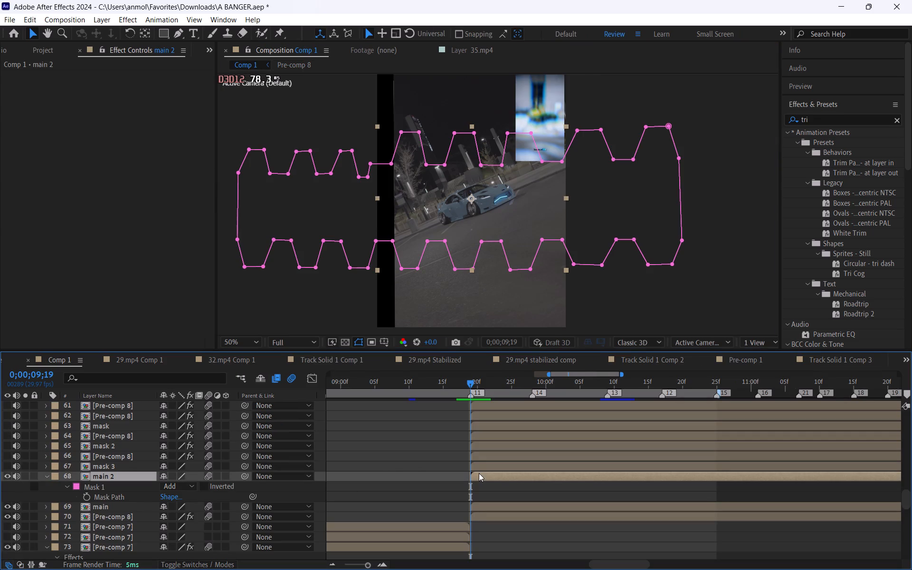
Save the project.
key(ctrl+s)
Track main 2's Mask 1 forward from 0;00;09;19 using the Position, Scale, Rotation & Skew method.
click(857, 108)
click(816, 195)
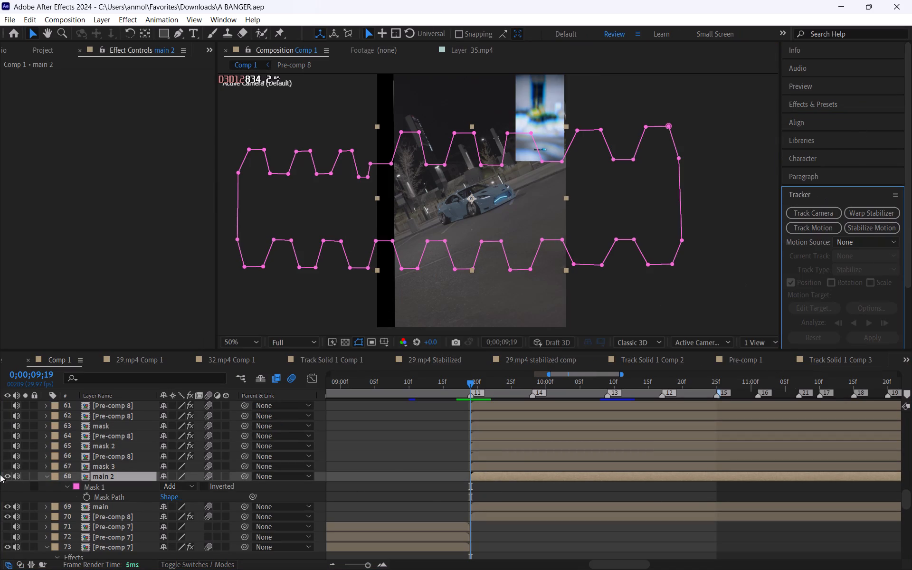
click(120, 491)
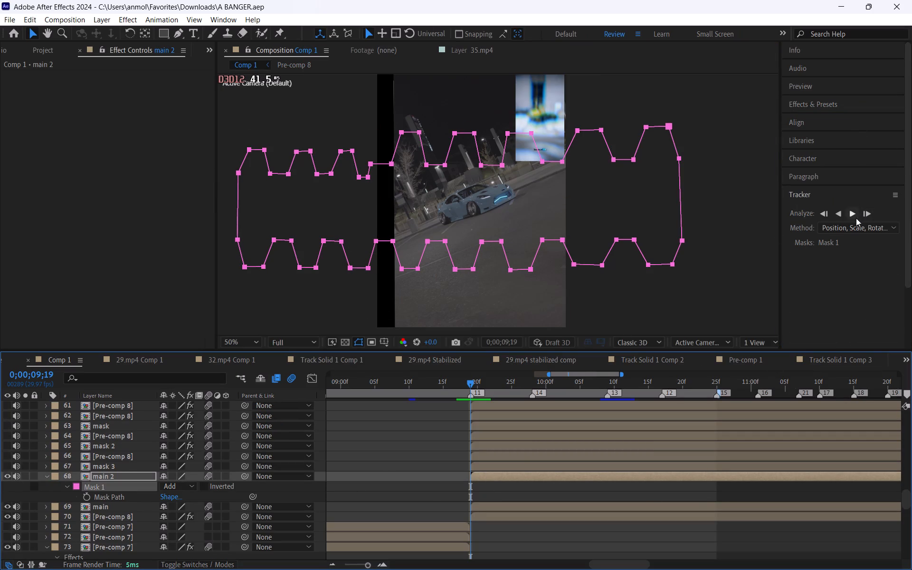
click(854, 226)
click(860, 283)
click(857, 229)
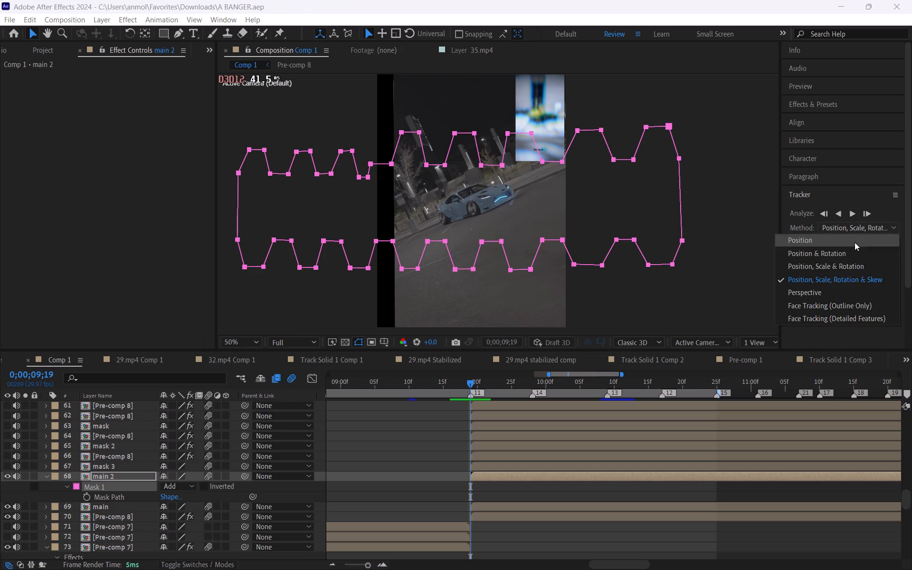
click(880, 210)
click(851, 217)
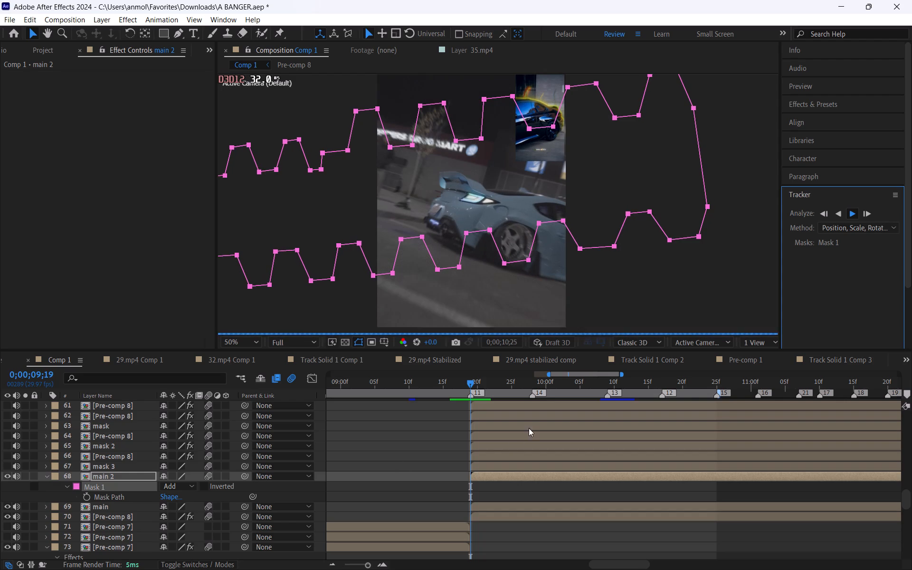
Scrub between 0;00;09;19 and 0;00;10;00 to check how main 2's tracked toothed mask follows the footage.
click(470, 383)
drag(470, 383, 475, 387)
drag(473, 383, 488, 387)
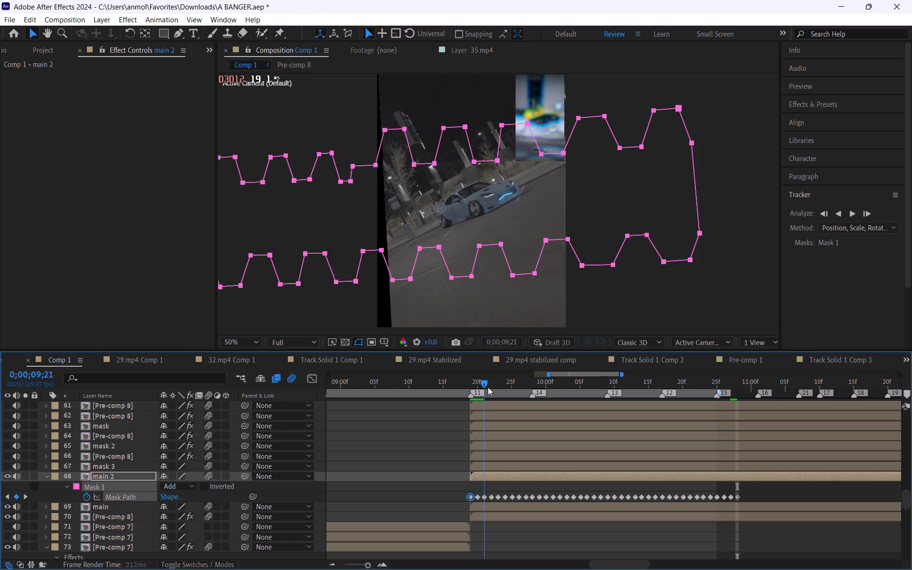
drag(488, 387, 494, 390)
click(448, 417)
drag(493, 381, 487, 381)
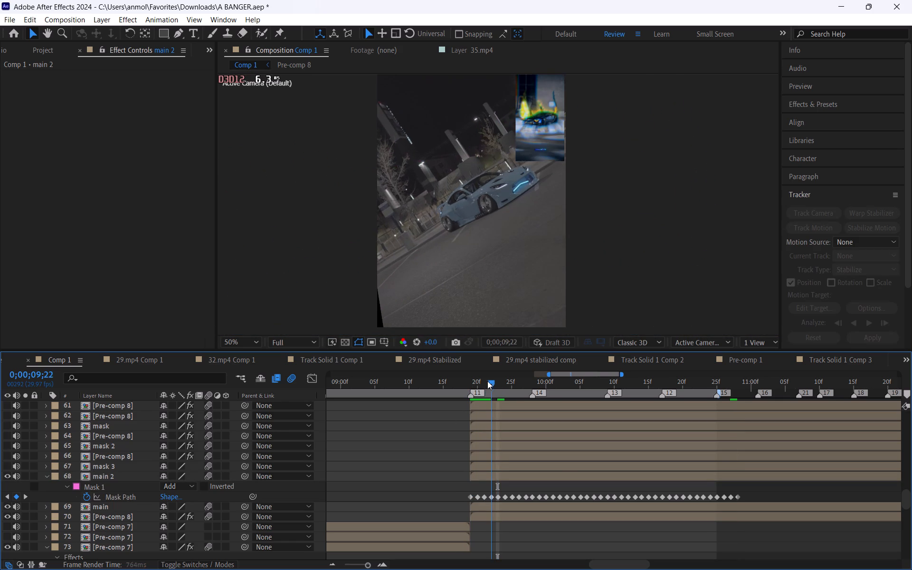
drag(487, 381, 560, 421)
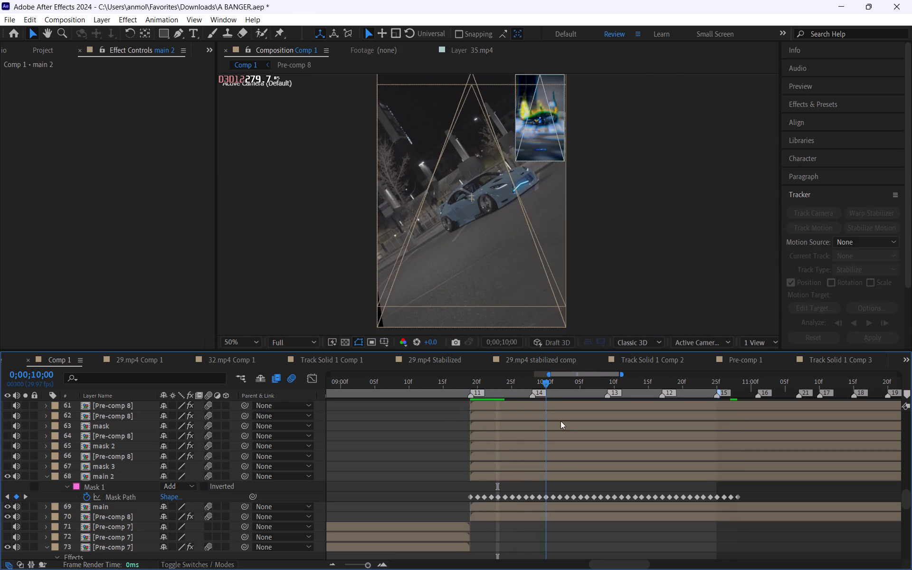
drag(560, 421, 471, 422)
click(455, 418)
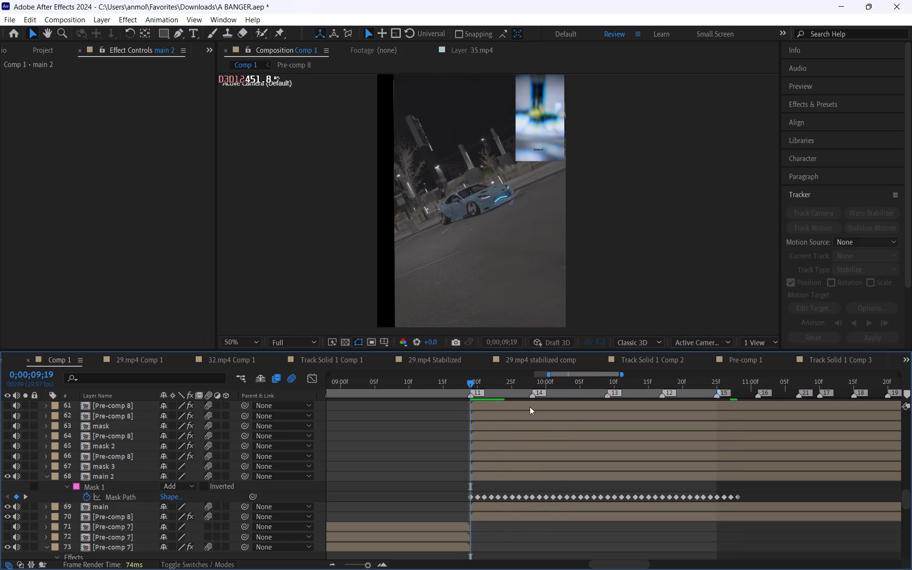
click(826, 192)
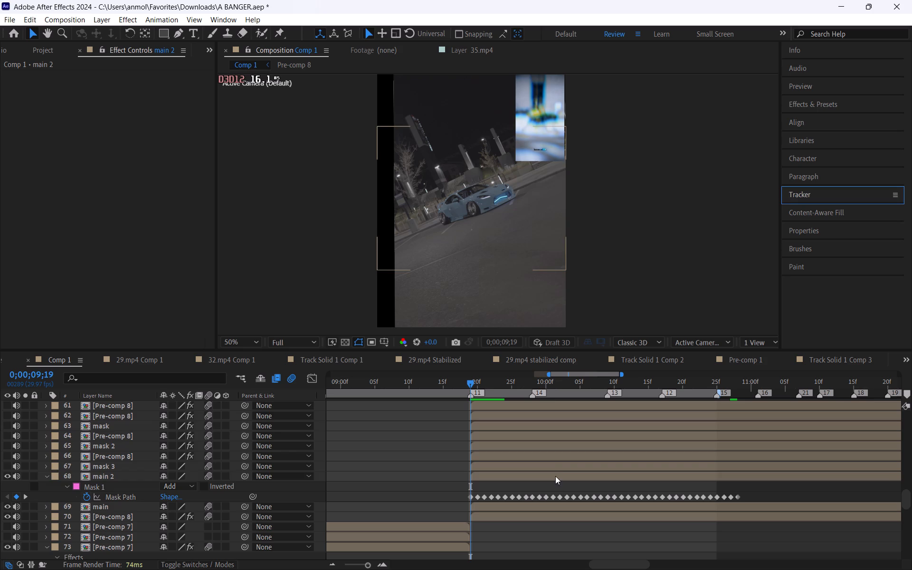
Paste the copied Invert effect onto the main 2 layer.
click(555, 475)
key(ctrl+v)
click(452, 486)
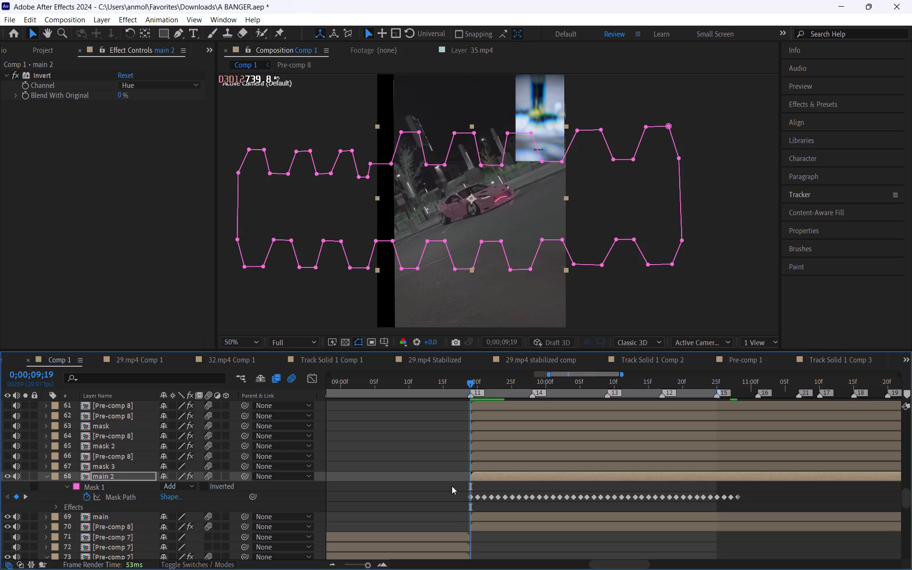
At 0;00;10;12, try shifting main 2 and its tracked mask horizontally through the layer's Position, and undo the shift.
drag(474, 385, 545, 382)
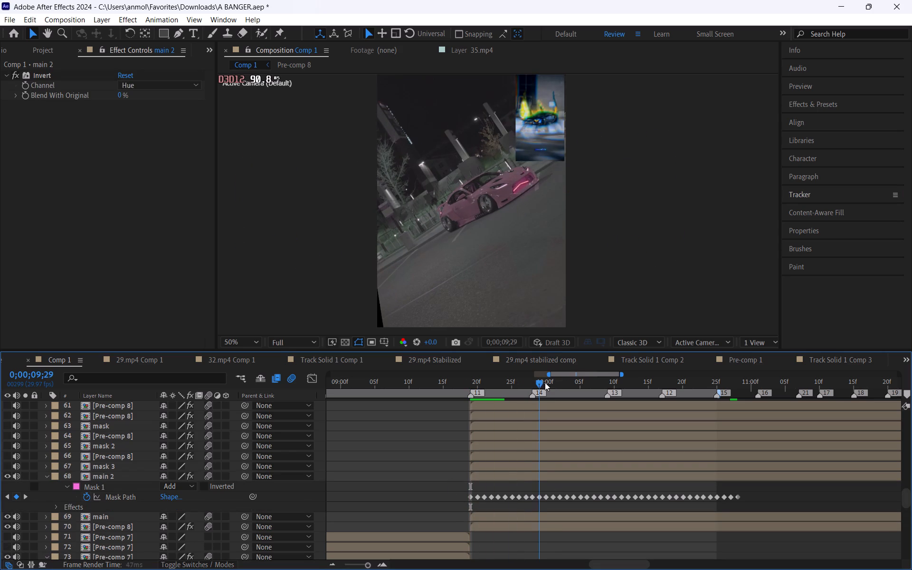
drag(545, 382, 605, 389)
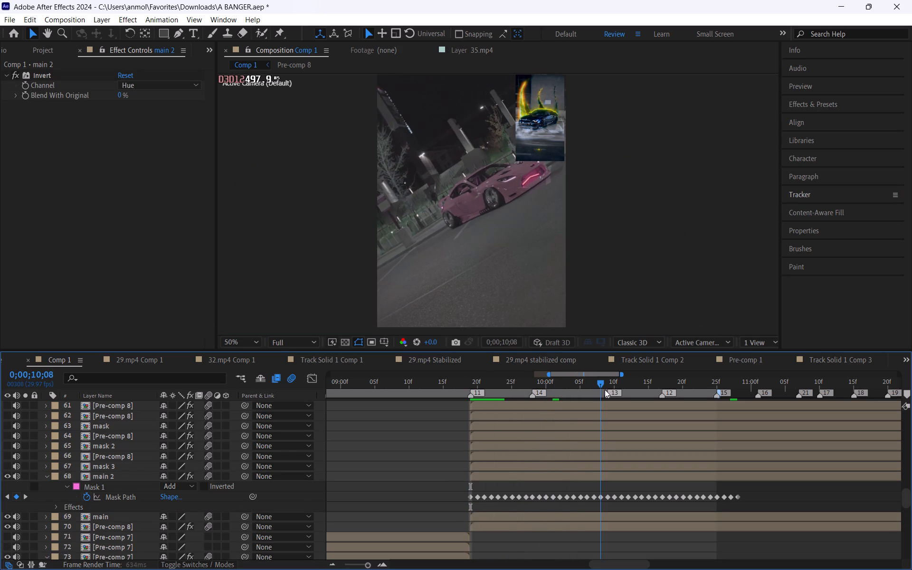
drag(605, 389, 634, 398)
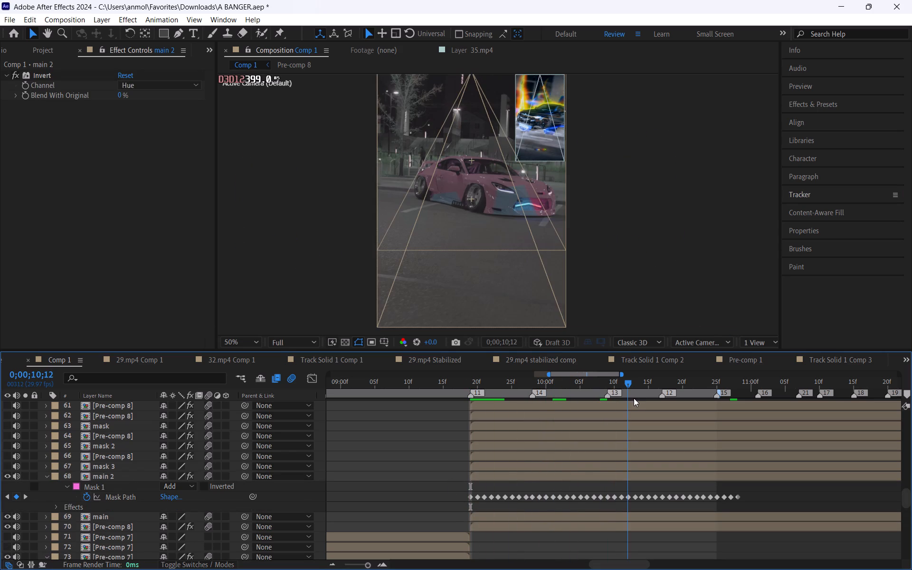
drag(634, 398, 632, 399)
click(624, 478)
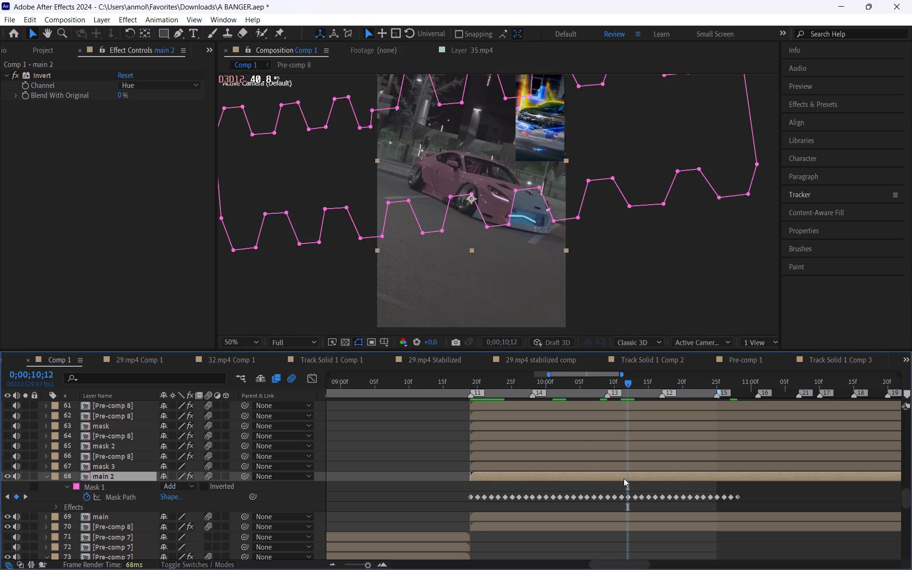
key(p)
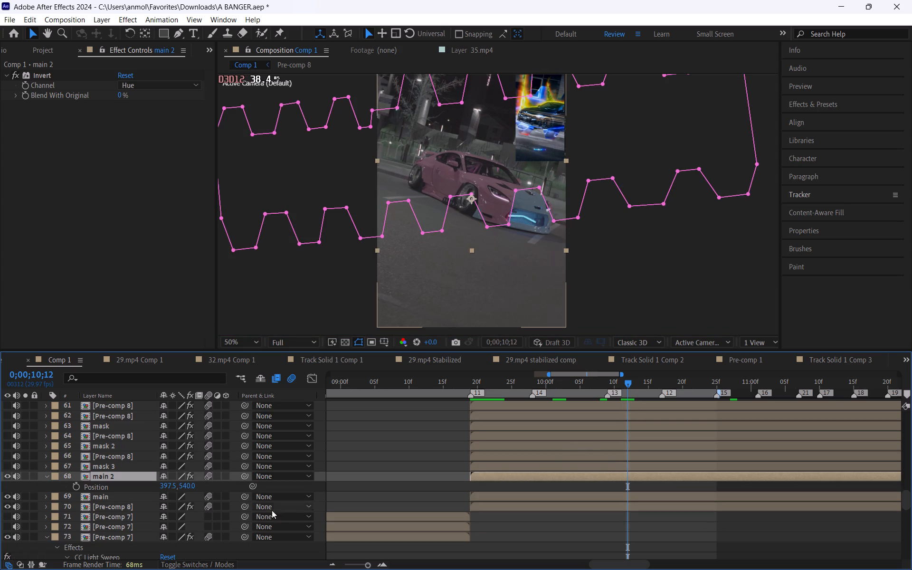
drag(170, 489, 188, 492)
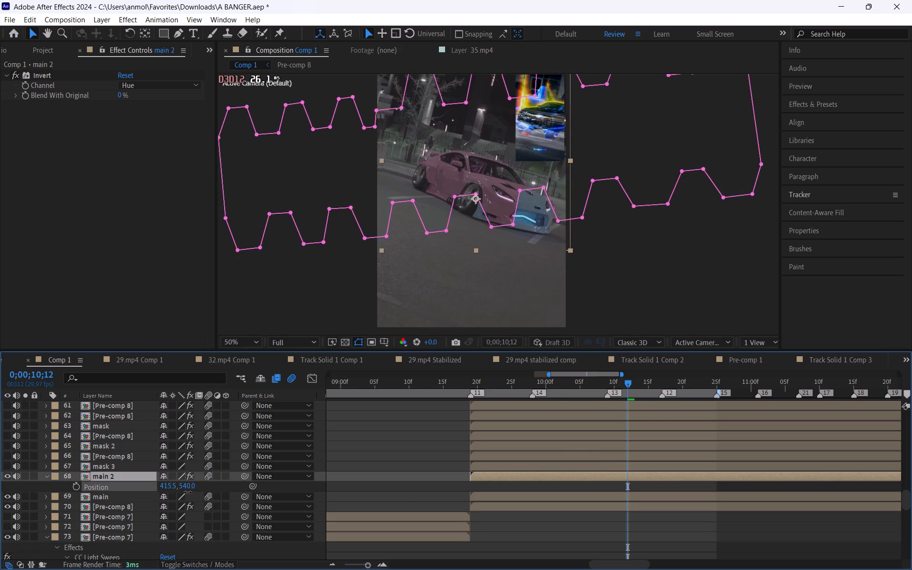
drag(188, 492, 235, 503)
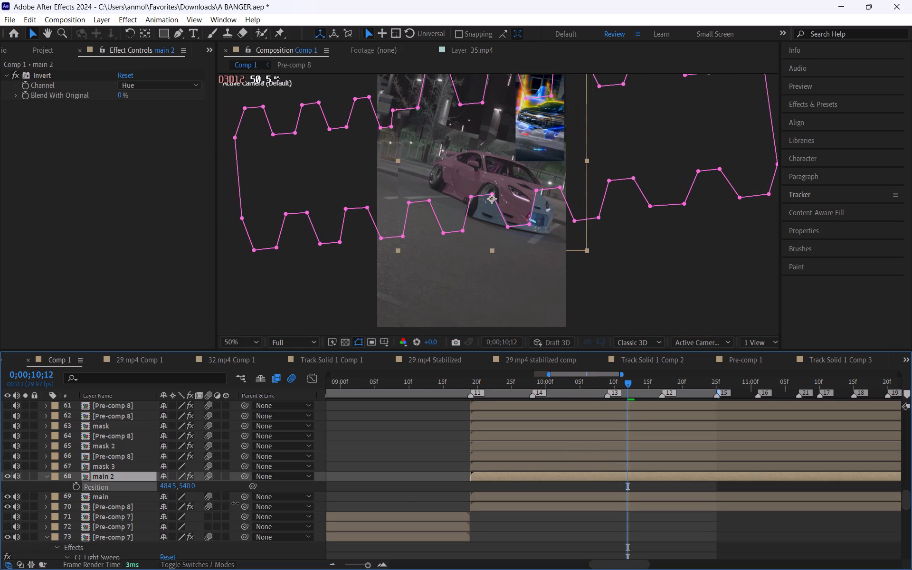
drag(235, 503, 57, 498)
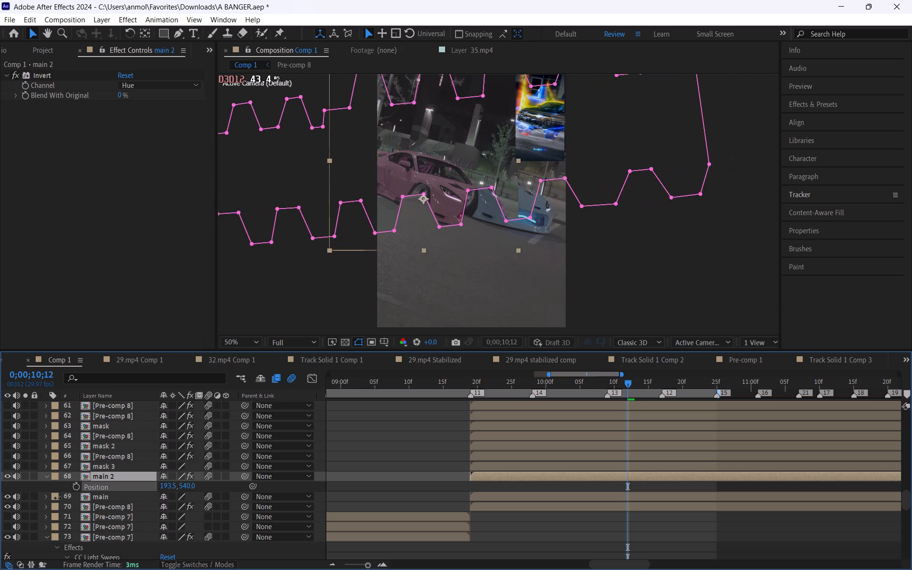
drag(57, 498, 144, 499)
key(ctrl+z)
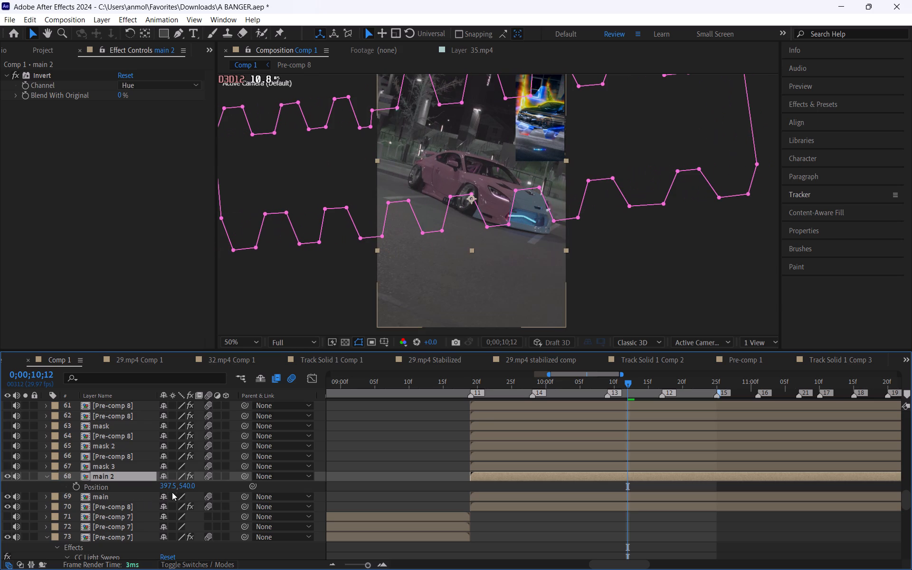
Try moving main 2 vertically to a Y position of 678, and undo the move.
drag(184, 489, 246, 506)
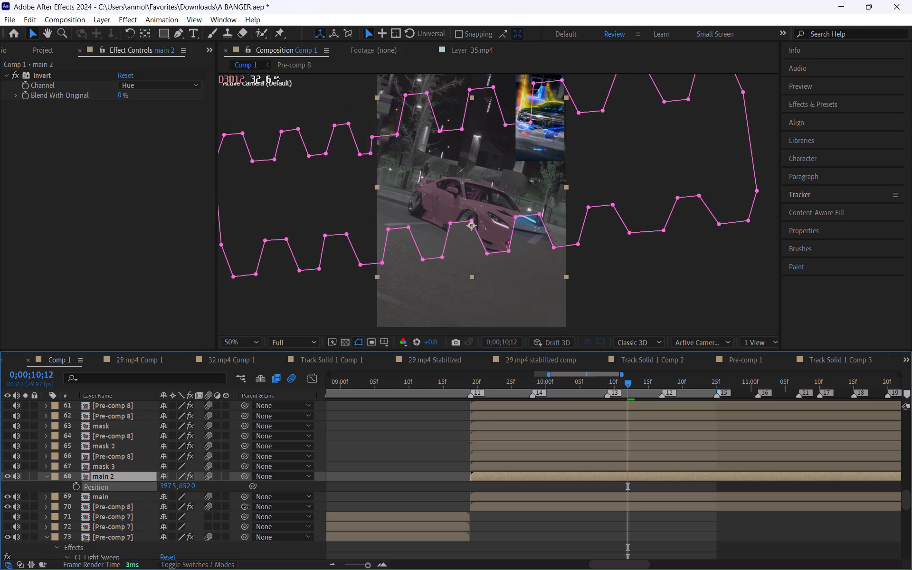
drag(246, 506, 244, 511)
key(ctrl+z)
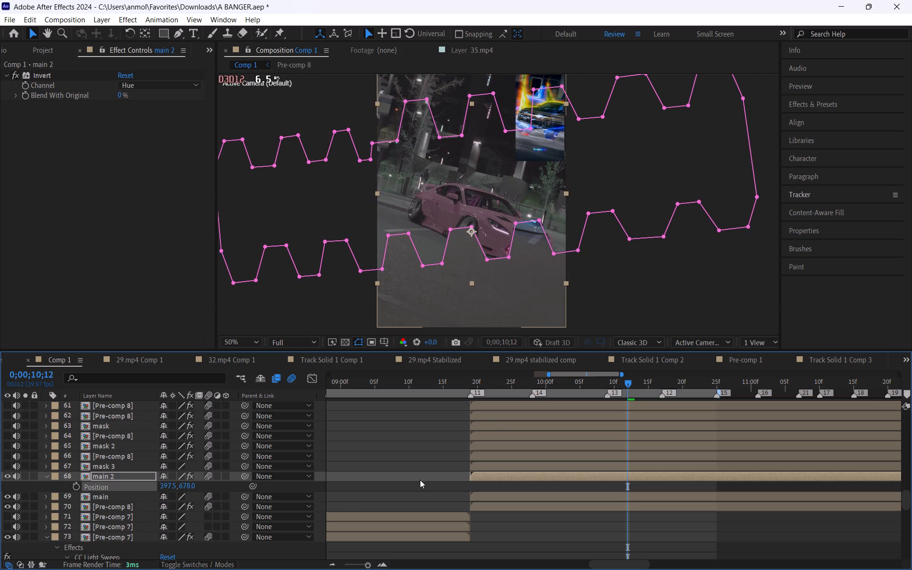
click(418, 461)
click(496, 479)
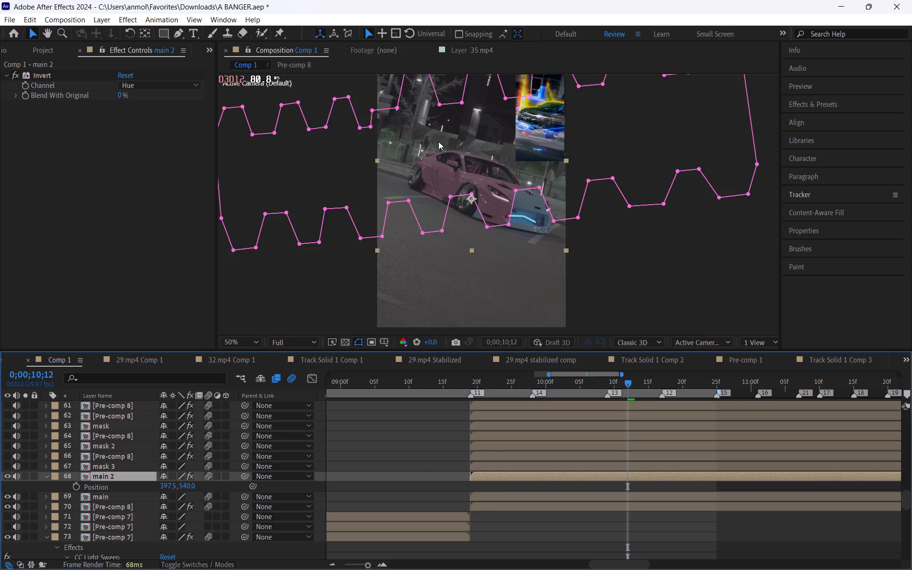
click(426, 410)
Delete all of the tracked Mask Path keyframes from main 2's Mask 1, leaving the mask static.
click(534, 473)
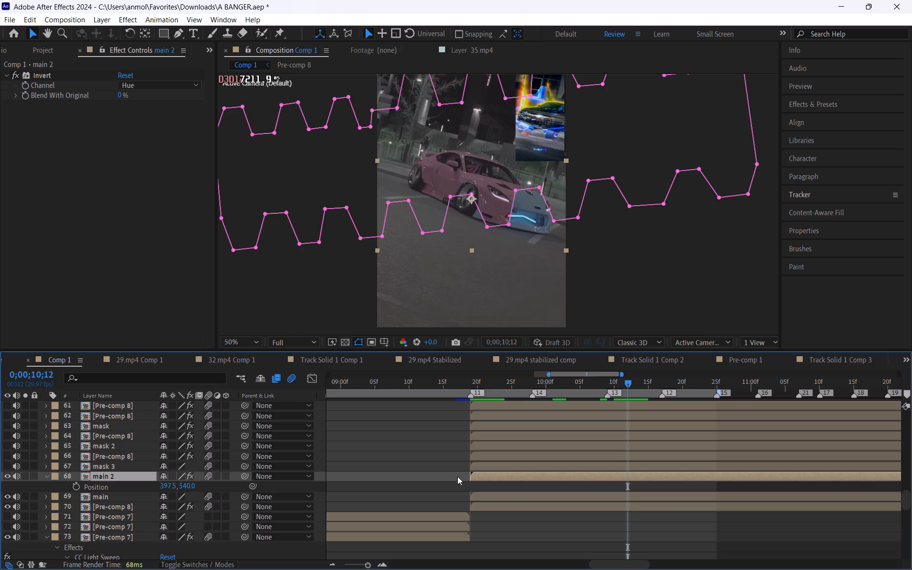
key(u)
drag(791, 493, 525, 508)
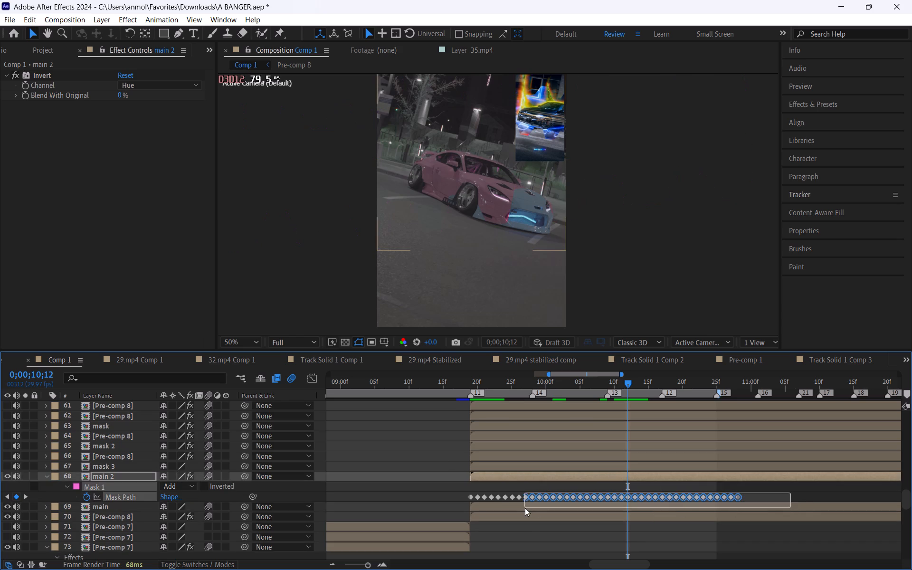
drag(525, 508, 474, 502)
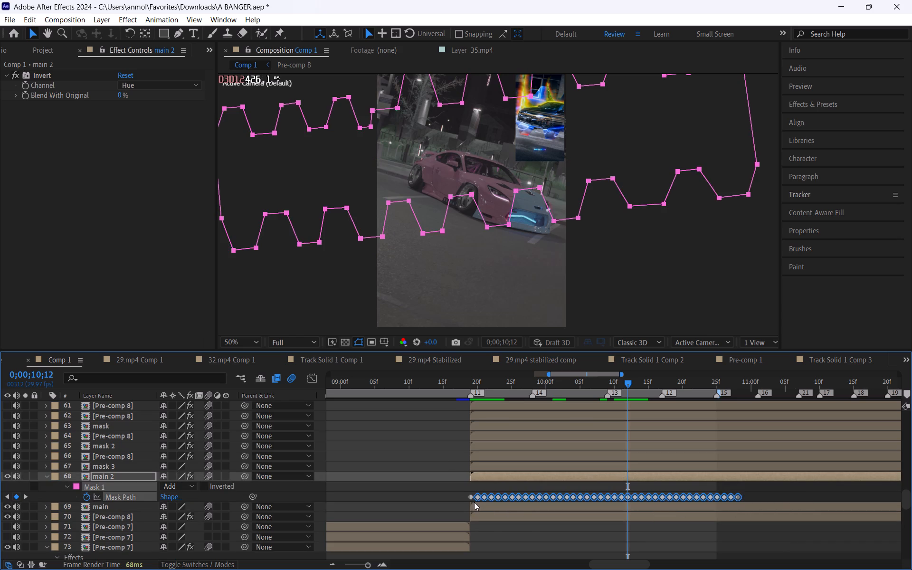
key(Delete)
double_click(473, 497)
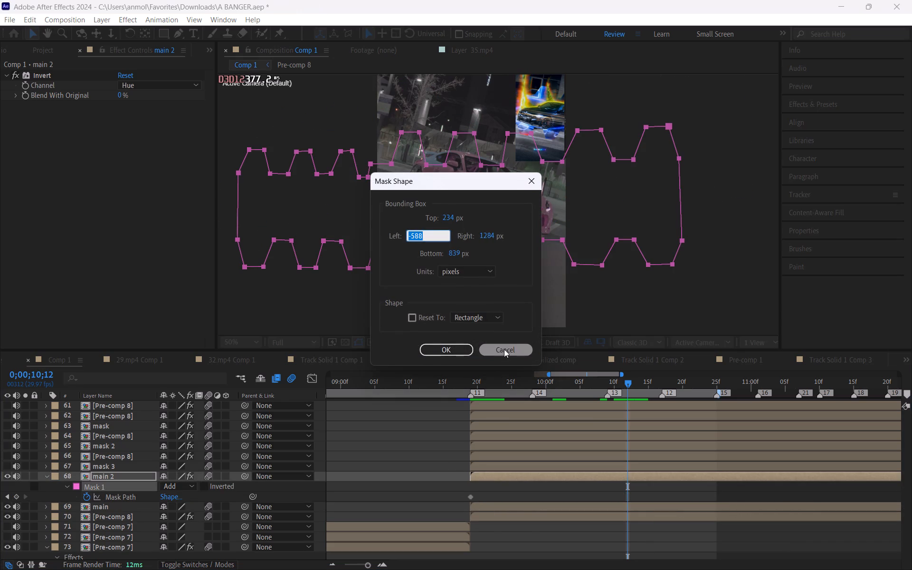
click(504, 348)
click(468, 497)
key(Delete)
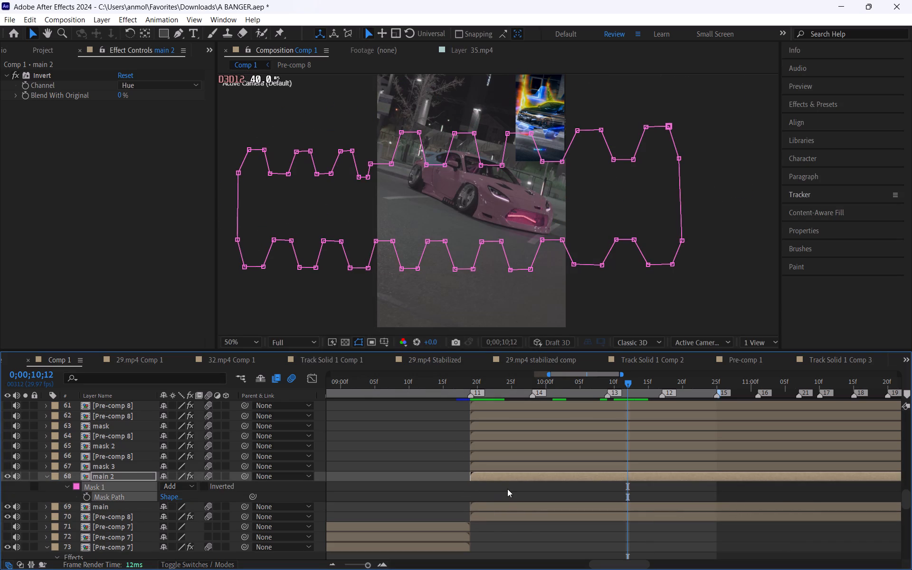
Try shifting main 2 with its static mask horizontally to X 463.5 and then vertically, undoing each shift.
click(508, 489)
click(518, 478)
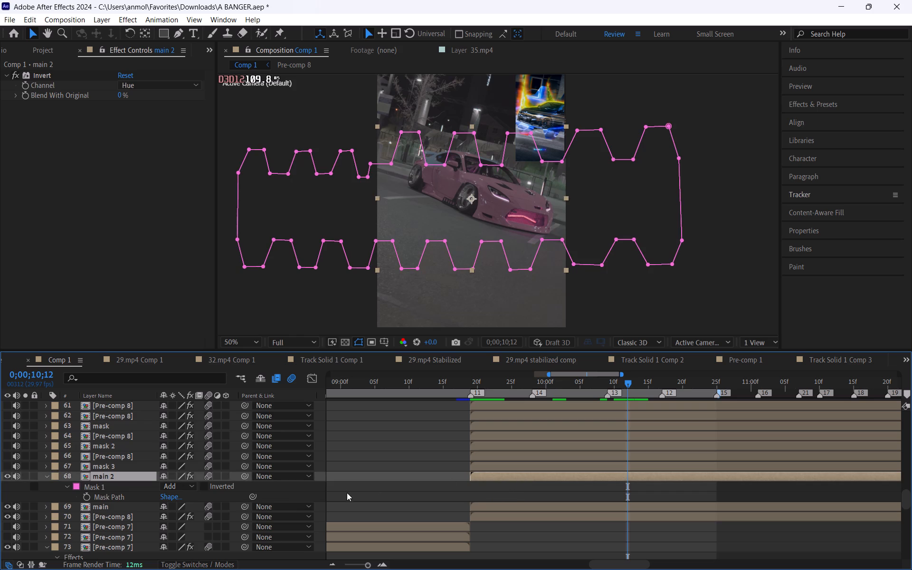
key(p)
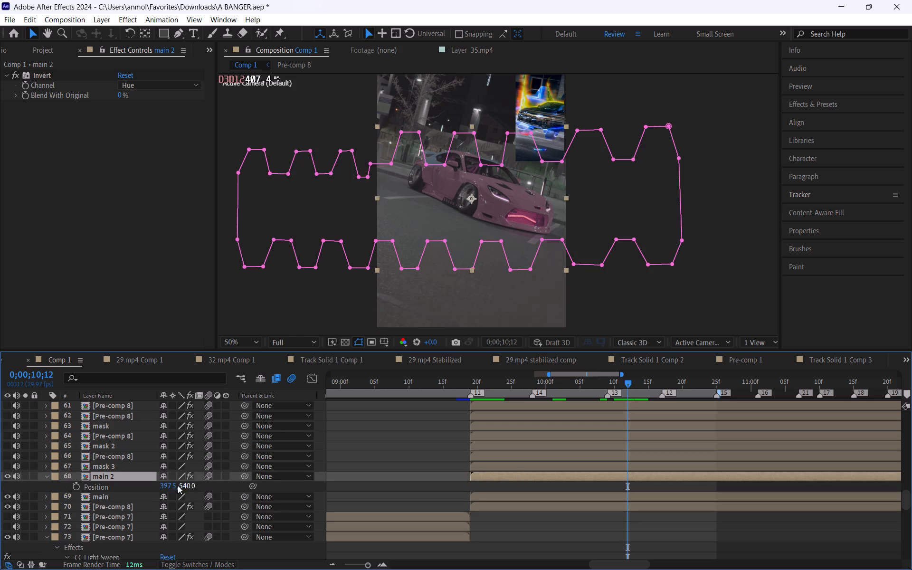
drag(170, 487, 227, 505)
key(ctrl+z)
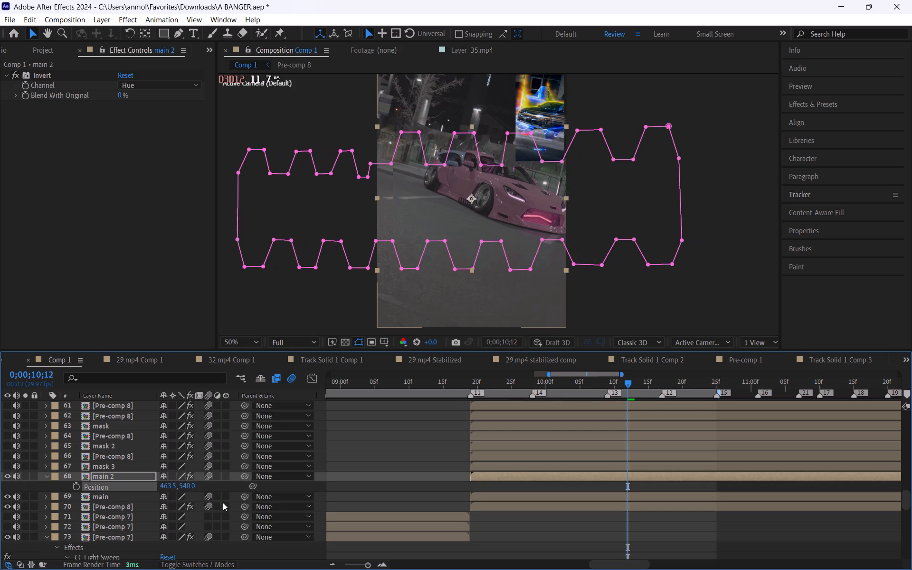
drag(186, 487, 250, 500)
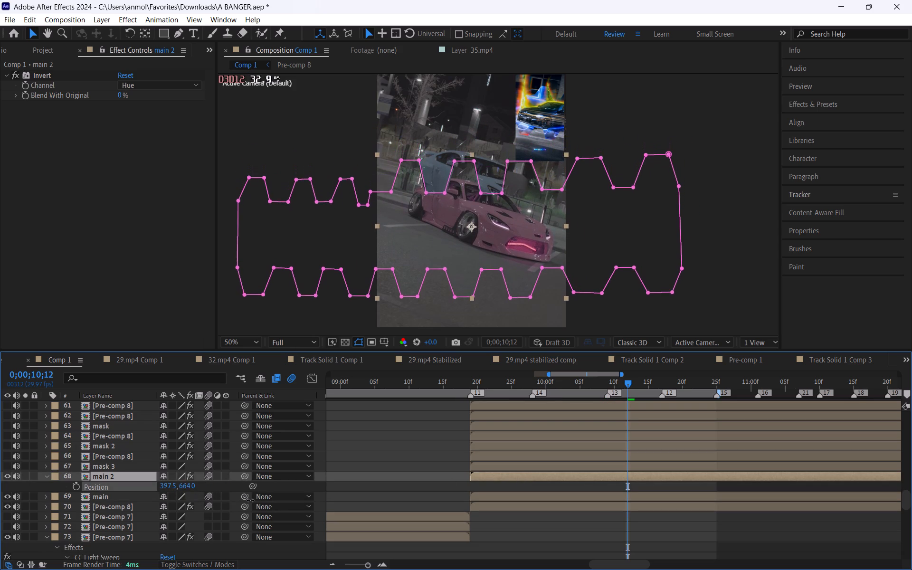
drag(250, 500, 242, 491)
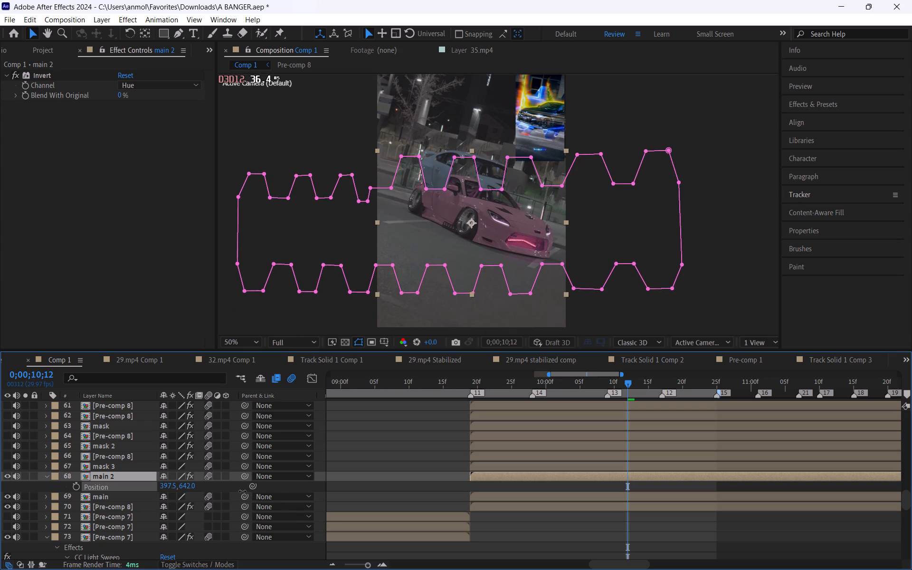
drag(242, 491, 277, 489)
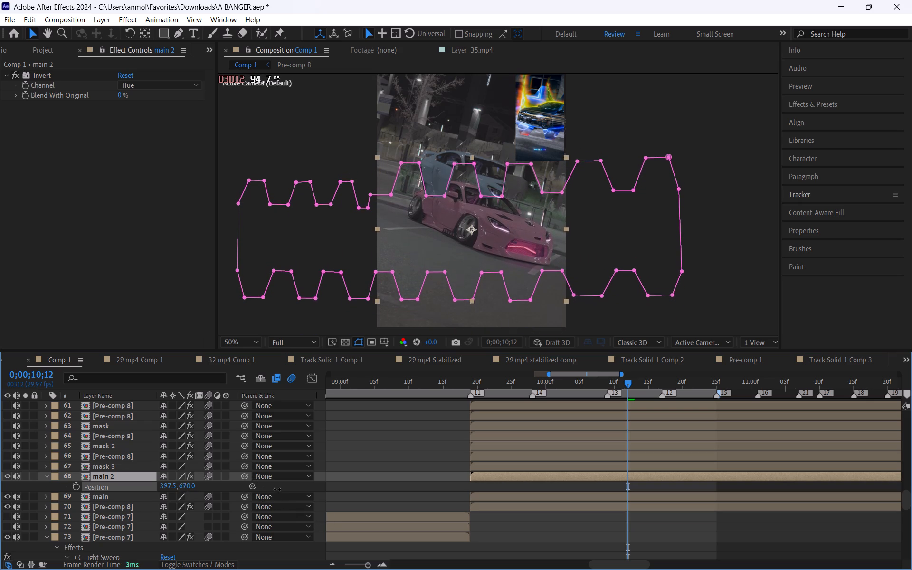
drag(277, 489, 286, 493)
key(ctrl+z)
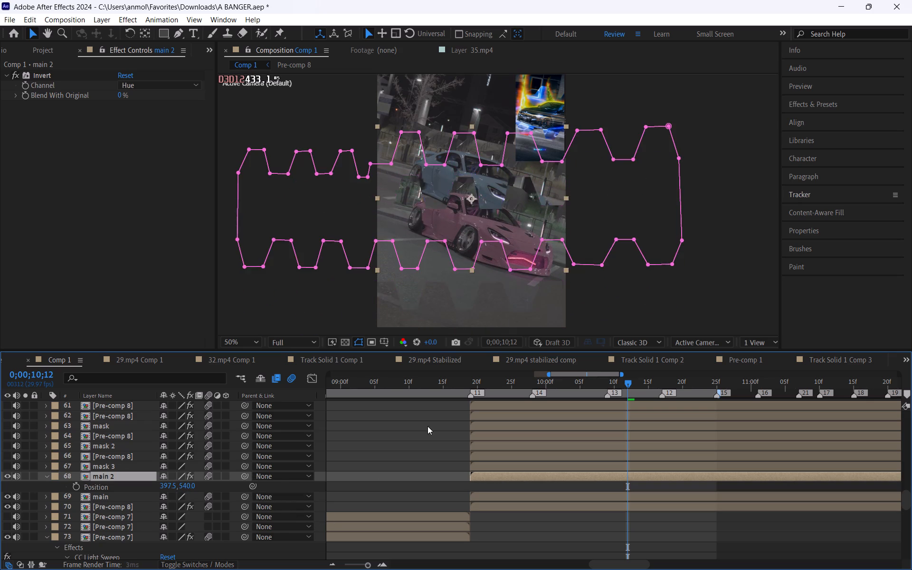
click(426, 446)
Go to 0;00;10;11 and copy the main 2 layer.
drag(624, 383, 618, 384)
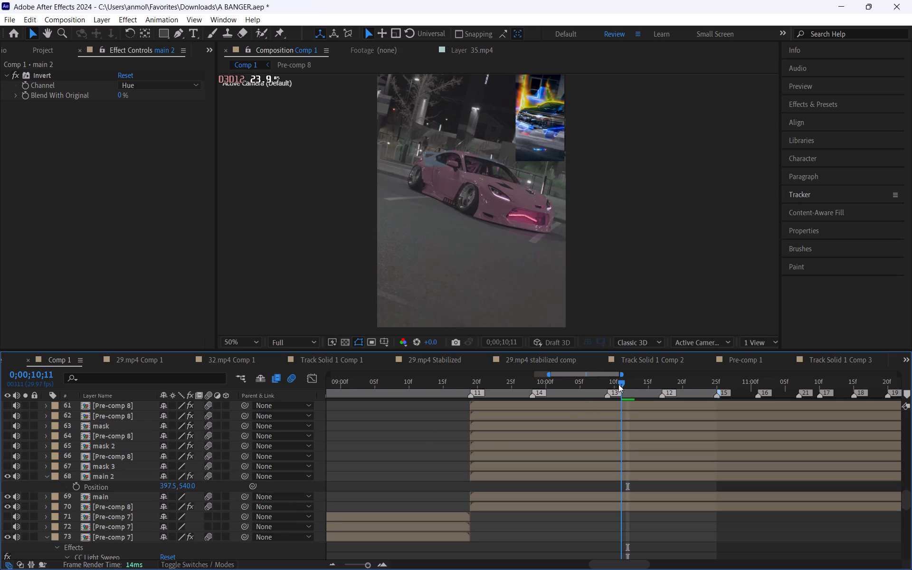
drag(618, 384, 619, 401)
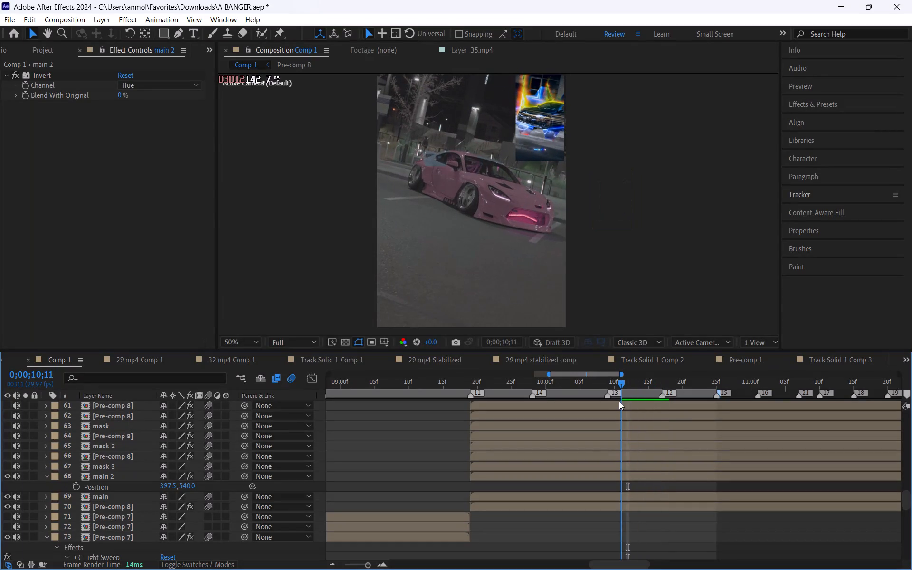
drag(619, 401, 617, 401)
click(627, 478)
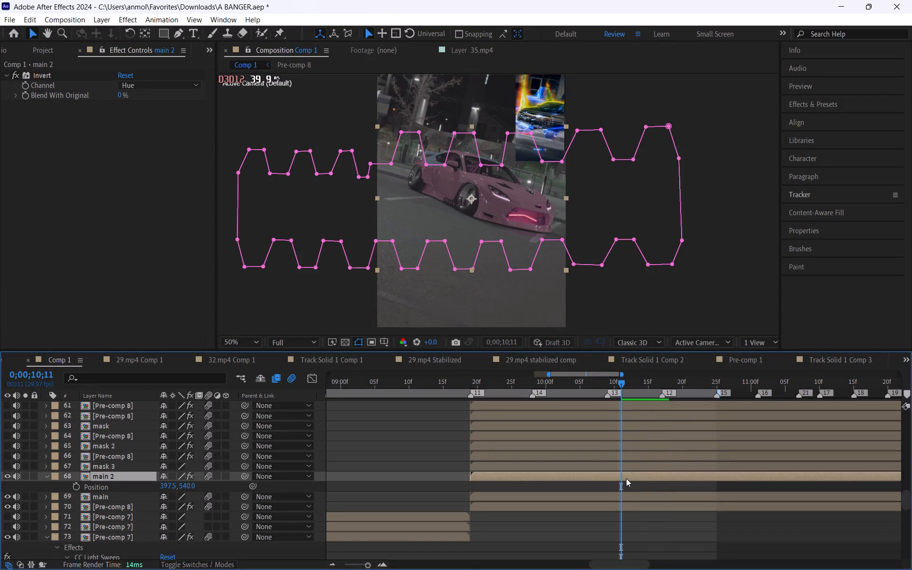
key(ctrl+c)
key(ctrl+c)
key(ctrl+c)
key(ctrl+c)
key(ctrl+c)
key(ctrl+c)
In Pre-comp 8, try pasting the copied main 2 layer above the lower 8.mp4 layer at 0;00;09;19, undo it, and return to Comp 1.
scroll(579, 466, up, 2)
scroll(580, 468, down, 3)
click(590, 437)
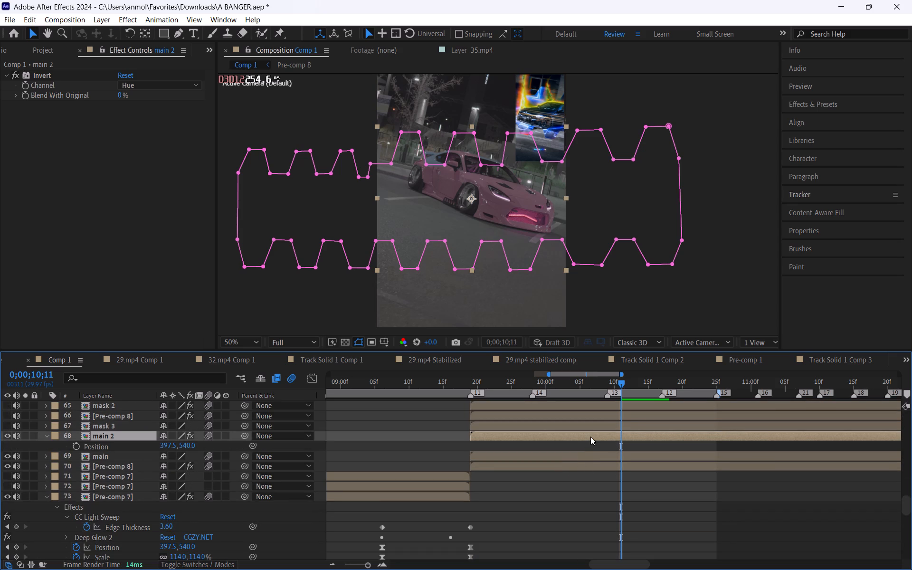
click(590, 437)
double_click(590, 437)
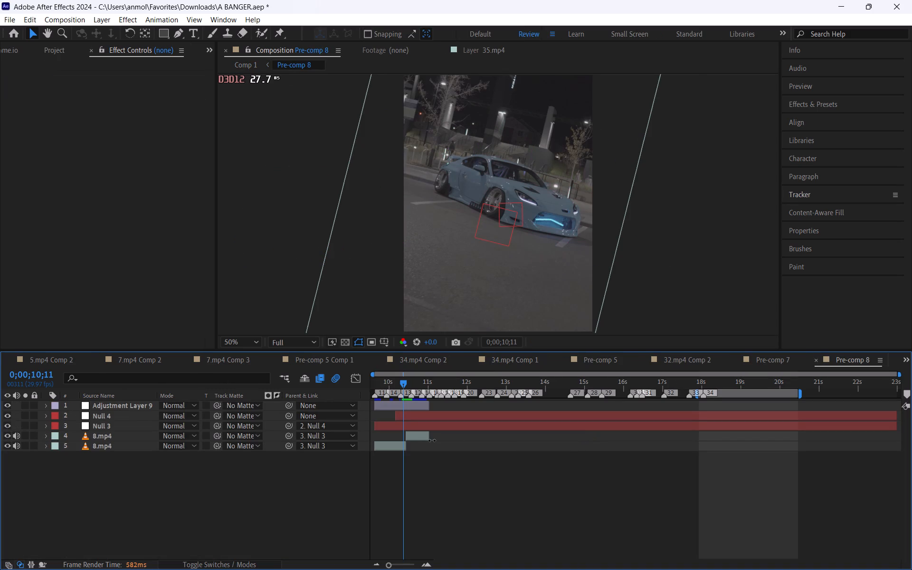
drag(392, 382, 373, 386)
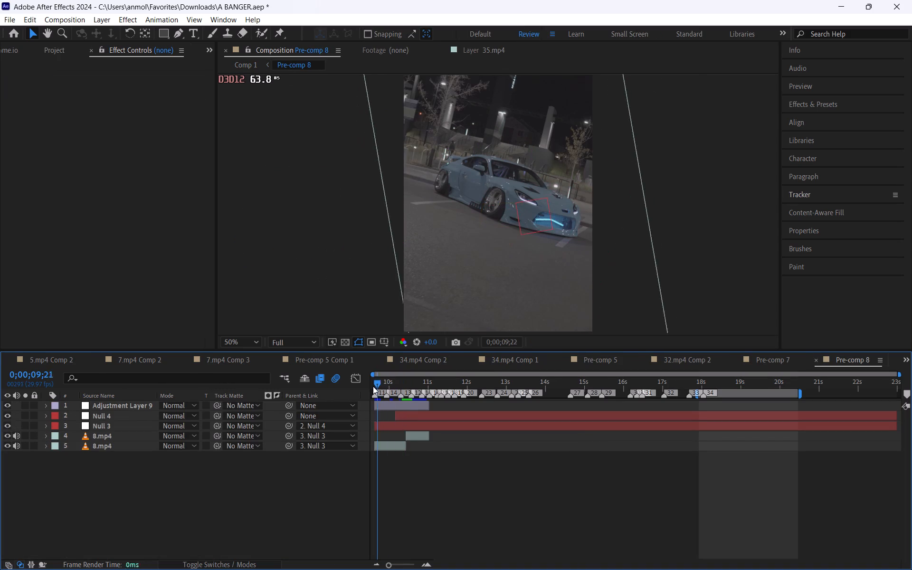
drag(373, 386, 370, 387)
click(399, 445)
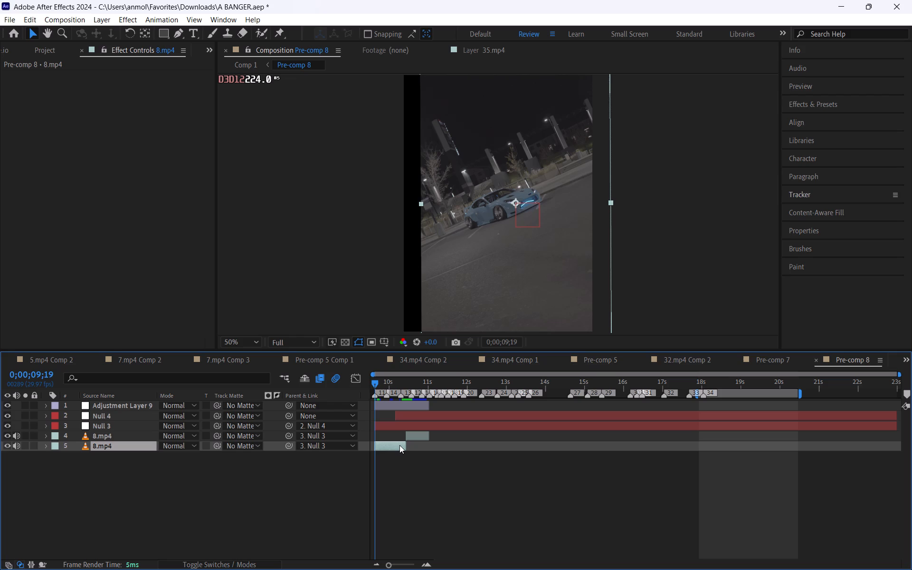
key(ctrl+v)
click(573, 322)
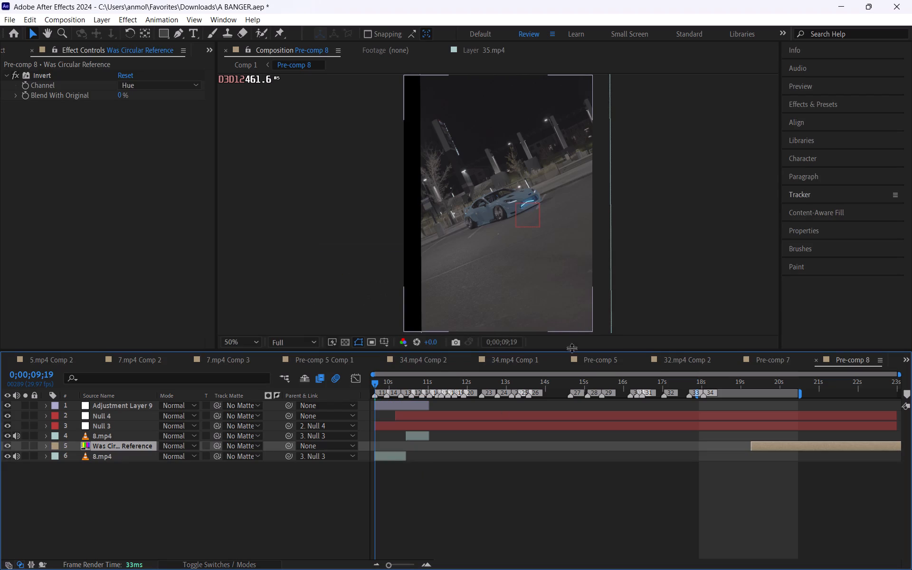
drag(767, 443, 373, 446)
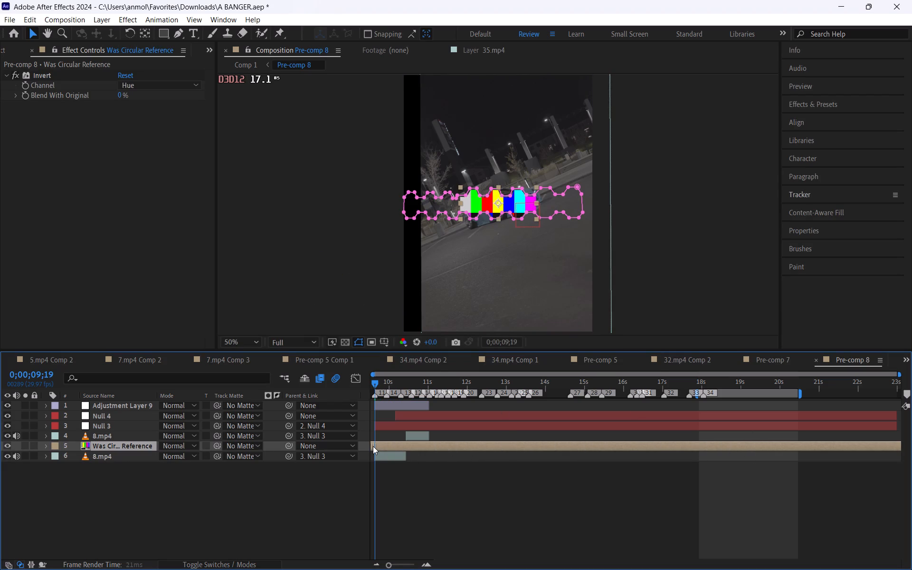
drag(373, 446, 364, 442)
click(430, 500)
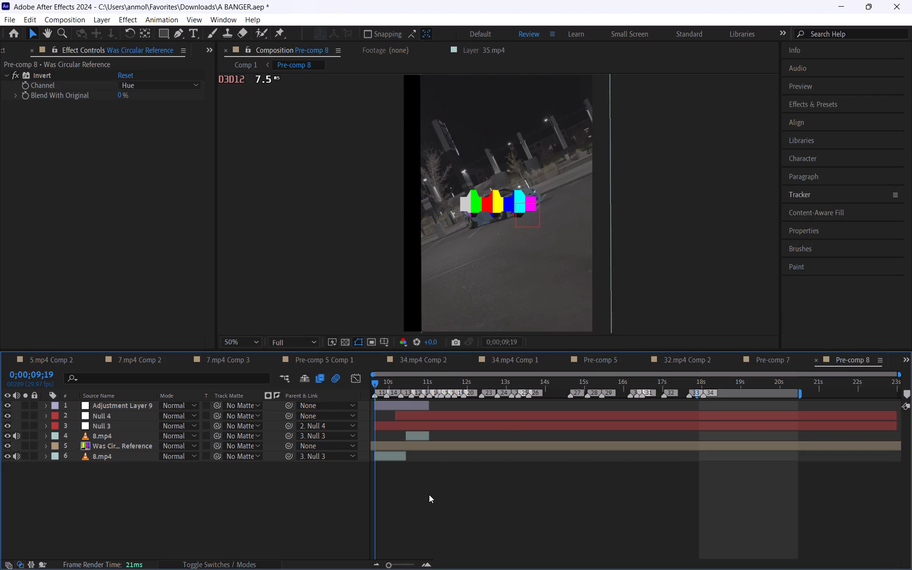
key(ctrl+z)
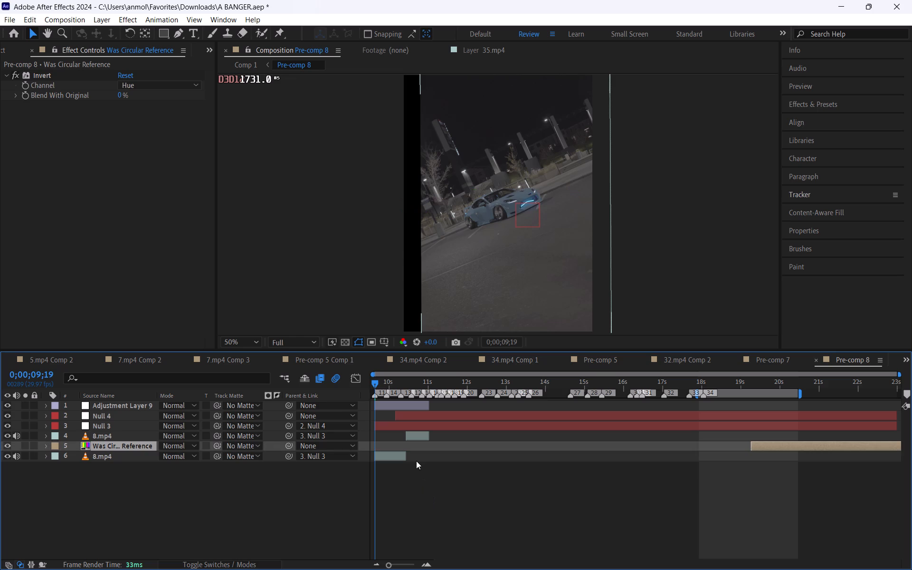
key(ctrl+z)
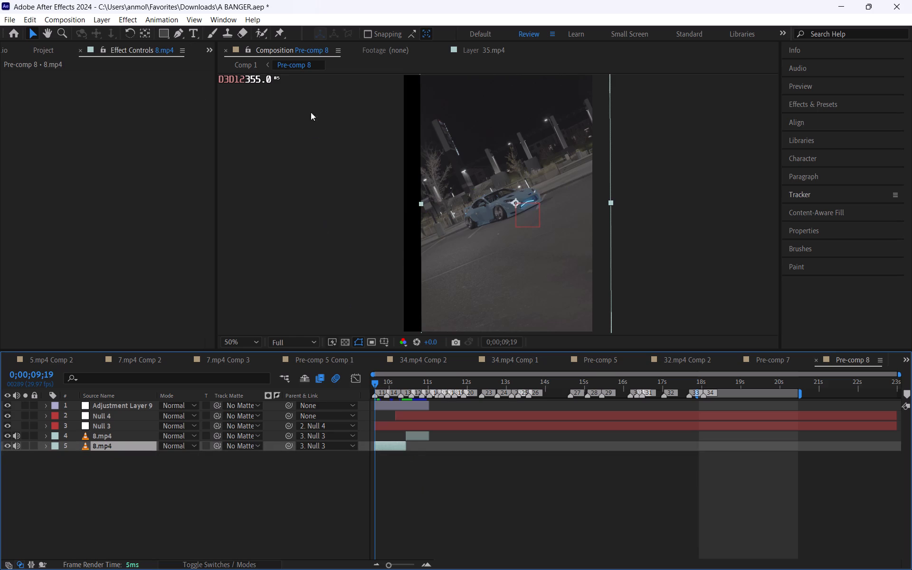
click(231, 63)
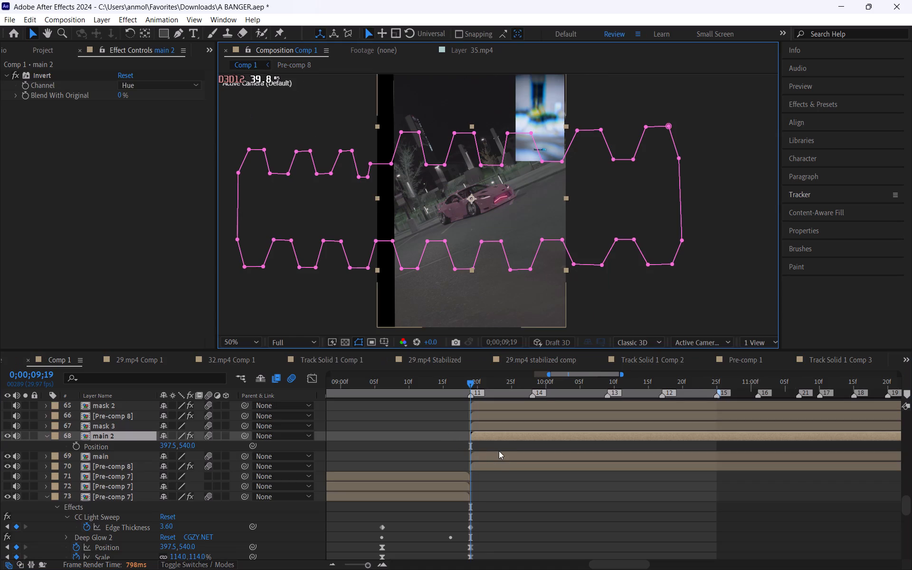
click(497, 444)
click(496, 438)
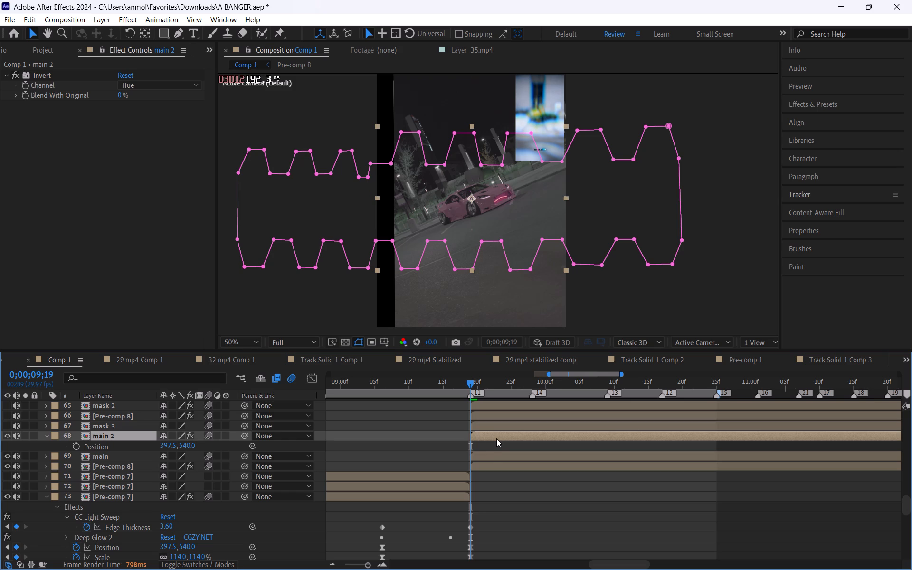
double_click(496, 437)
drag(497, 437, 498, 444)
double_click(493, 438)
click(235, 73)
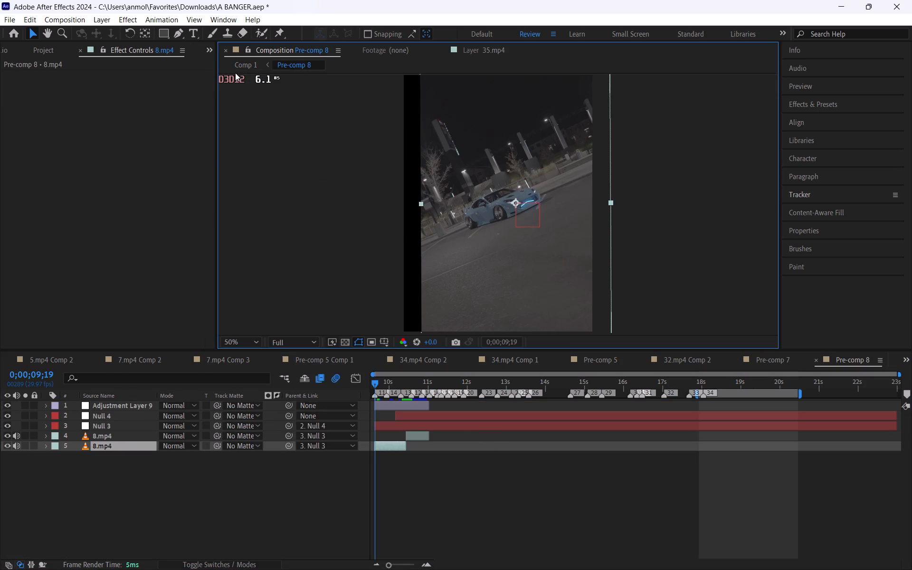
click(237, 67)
Reveal the mask on the main 2 layer in Comp 1 and copy Mask 1.
click(546, 530)
click(518, 436)
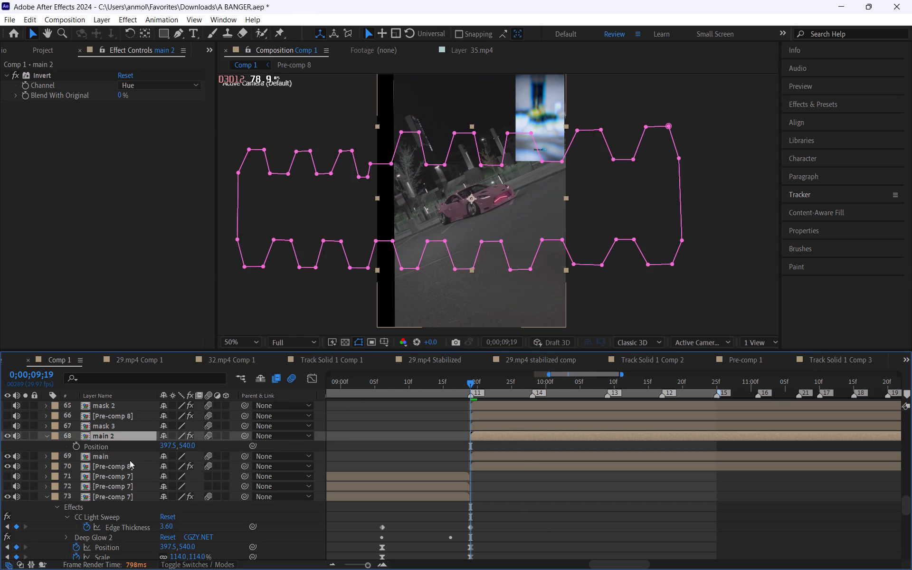
key(m)
click(113, 445)
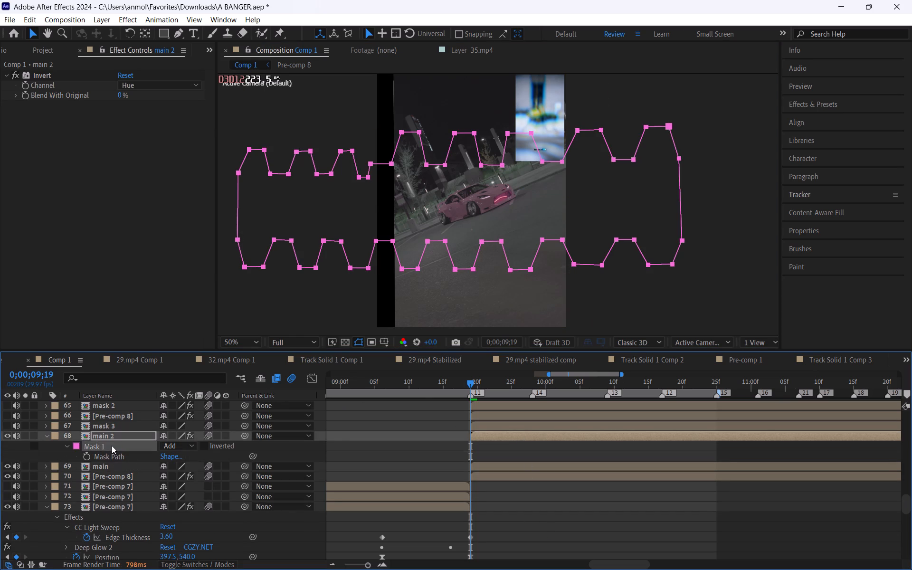
key(ctrl+c)
key(ctrl+c)
key(ctrl+c)
key(ctrl+c)
key(ctrl+c)
key(ctrl+c)
key(ctrl+c)
key(ctrl+c)
key(ctrl+c)
Open the Pre-comp 8 composition from the main 2 layer.
click(458, 446)
double_click(472, 437)
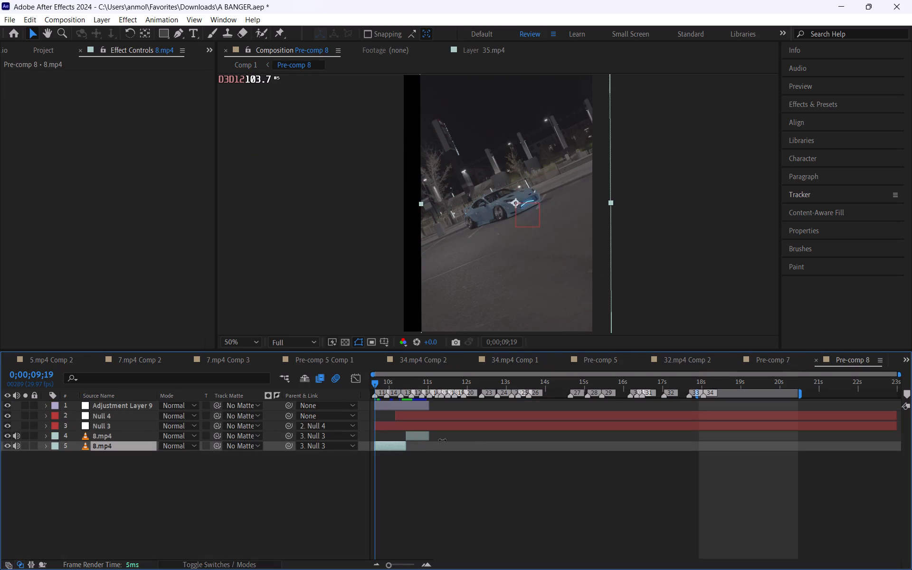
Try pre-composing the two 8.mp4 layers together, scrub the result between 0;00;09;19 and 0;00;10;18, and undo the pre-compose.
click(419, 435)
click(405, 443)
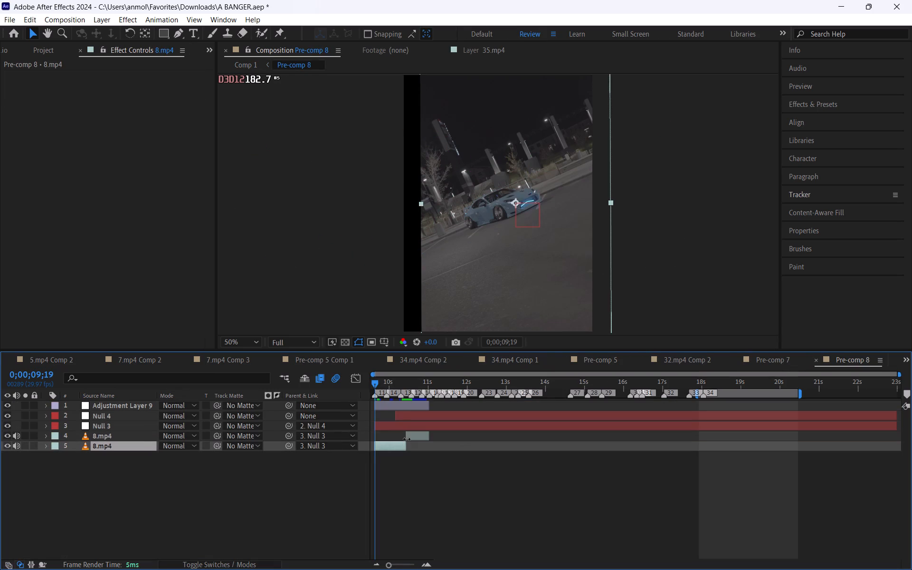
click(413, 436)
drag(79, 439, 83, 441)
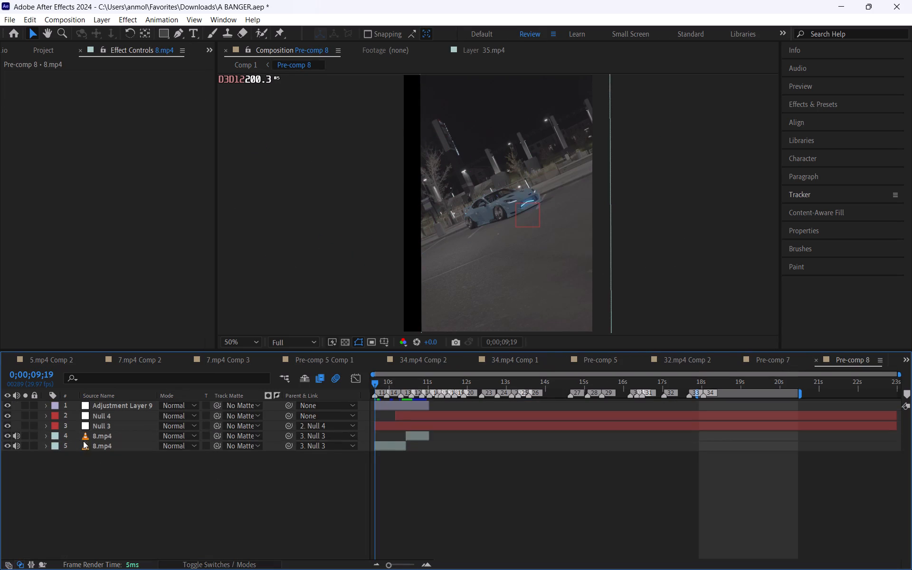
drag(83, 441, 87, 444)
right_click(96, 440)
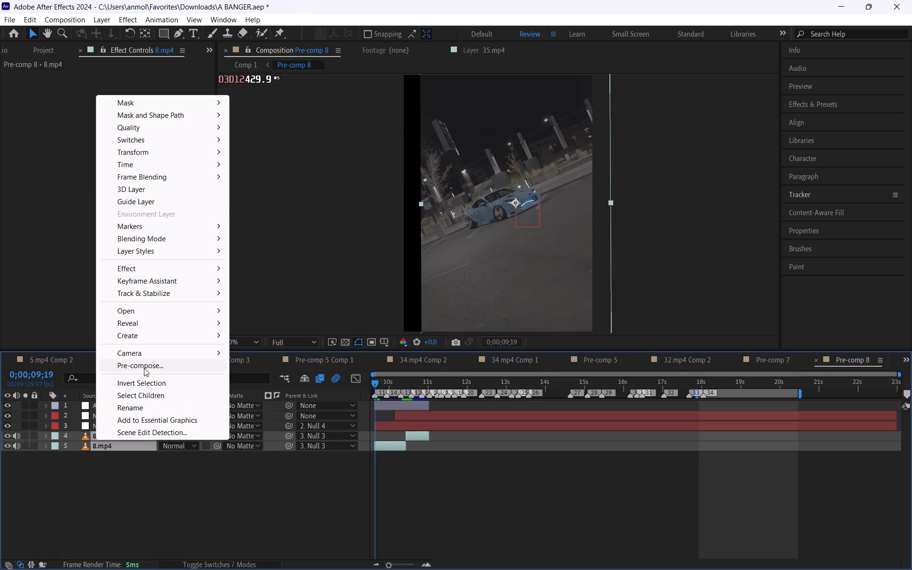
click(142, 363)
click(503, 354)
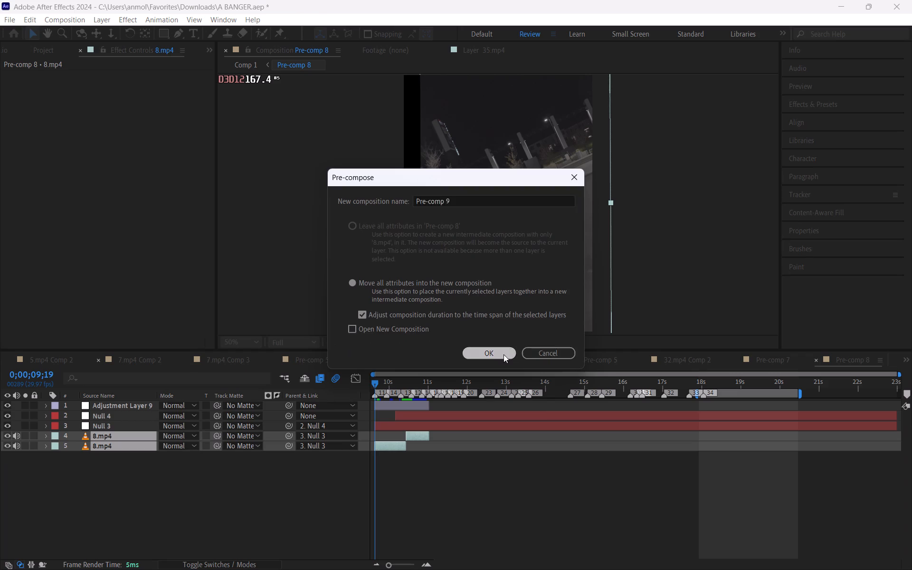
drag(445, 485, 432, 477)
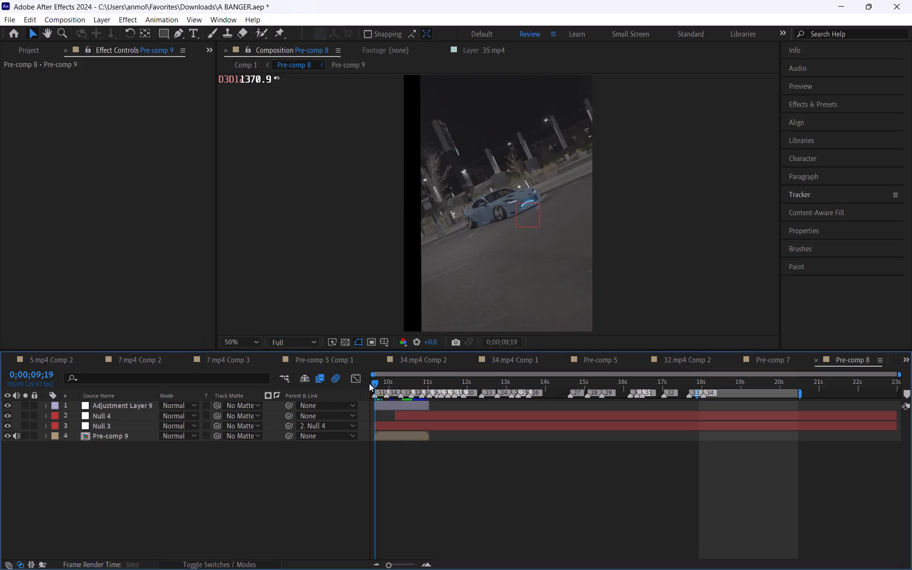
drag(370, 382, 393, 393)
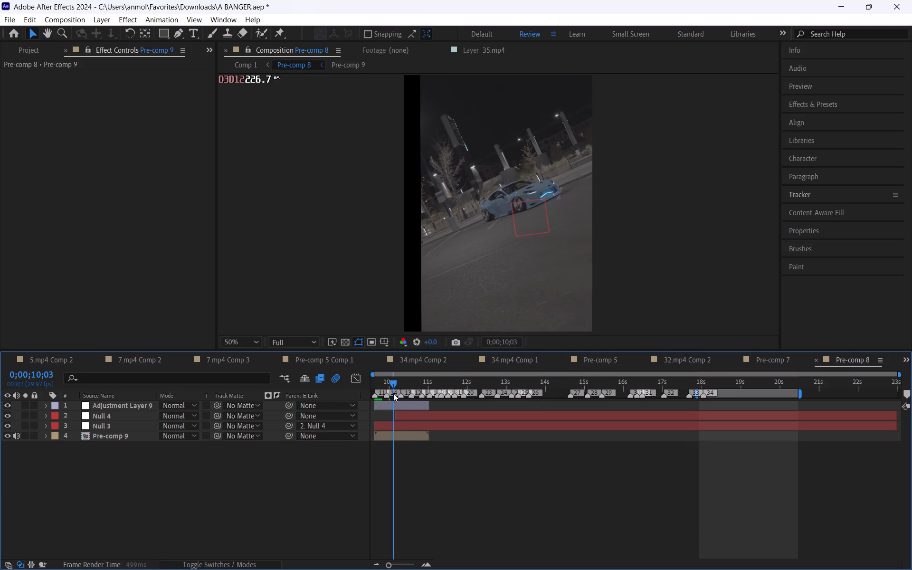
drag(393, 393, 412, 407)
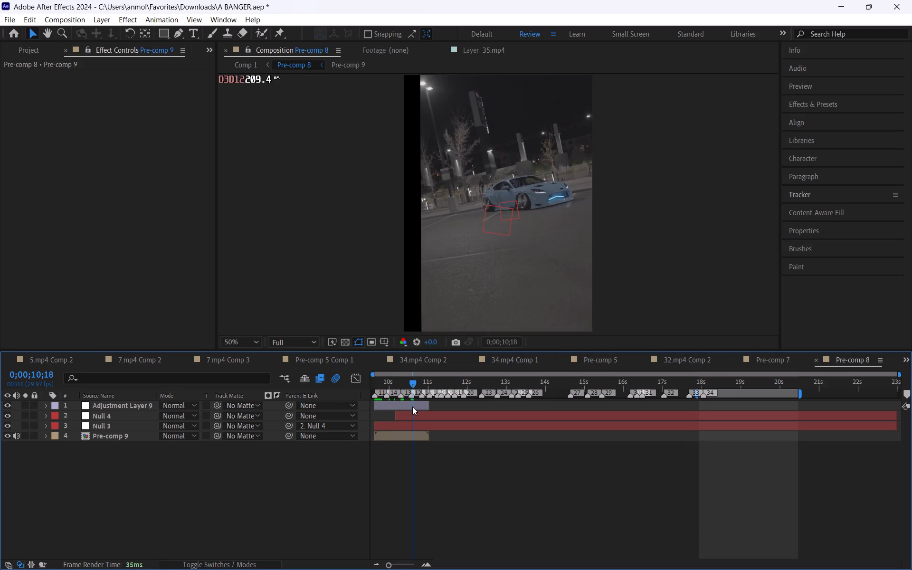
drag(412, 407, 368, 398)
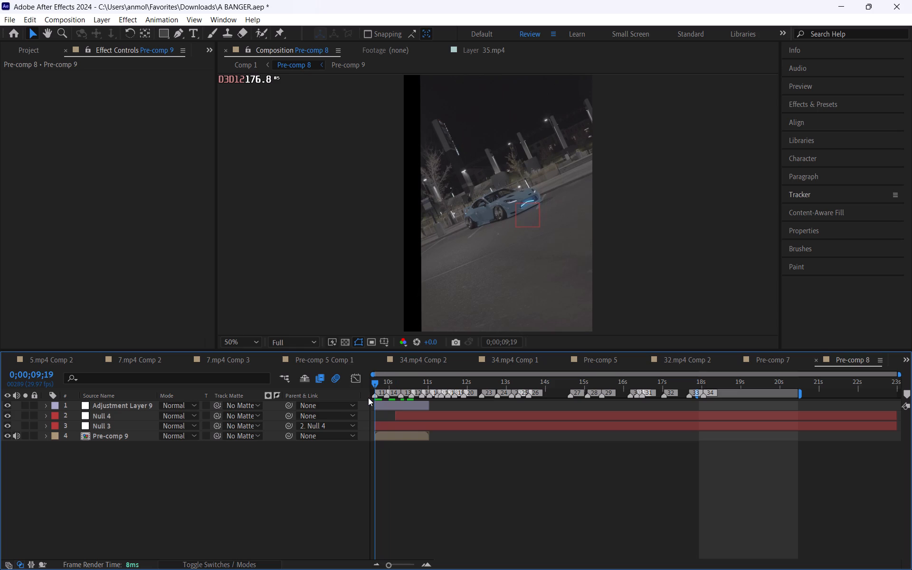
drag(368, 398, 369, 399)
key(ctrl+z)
Scrub Pre-comp 8 between 0;00;09;19 and 0;00;10;10 to examine how the car moves and rotates in the first 8.mp4 clip.
drag(402, 497, 405, 486)
drag(384, 380, 386, 379)
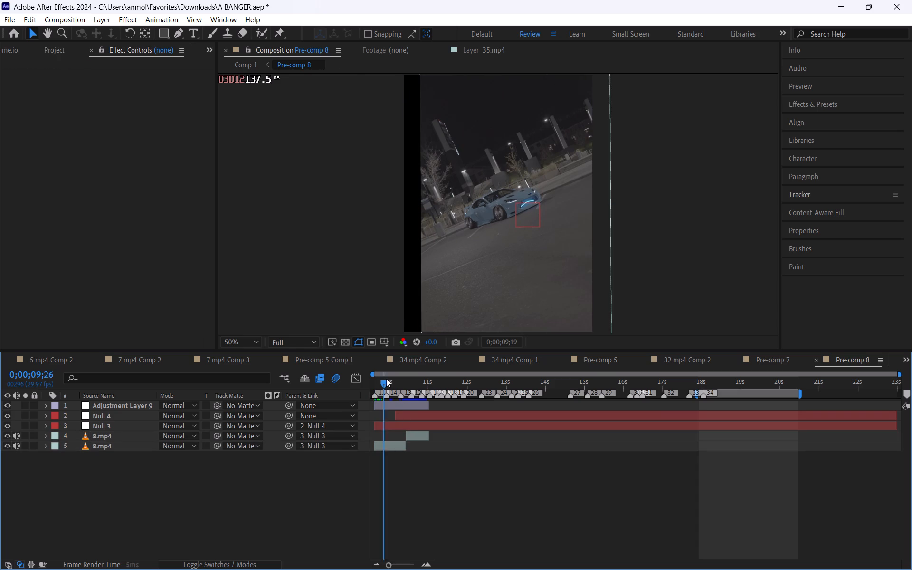
drag(386, 379, 402, 383)
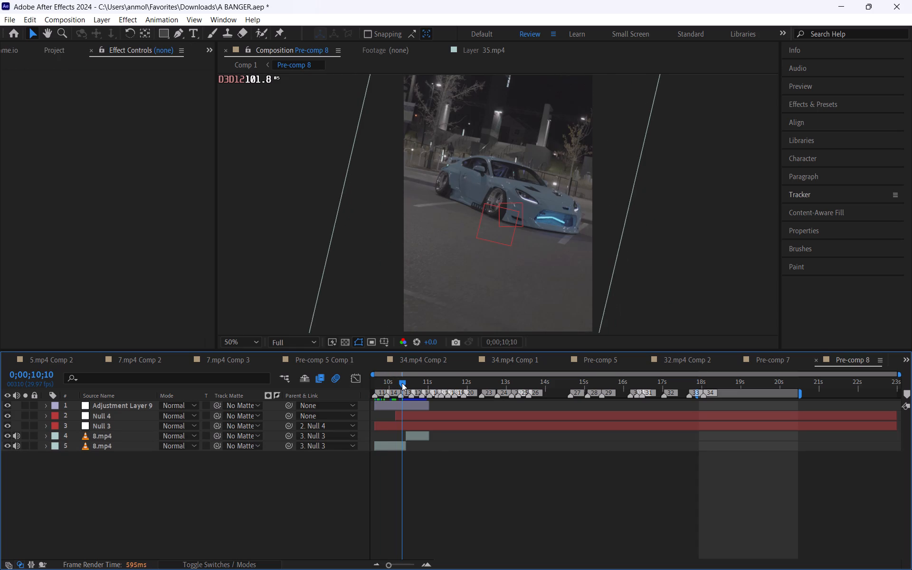
drag(402, 383, 394, 387)
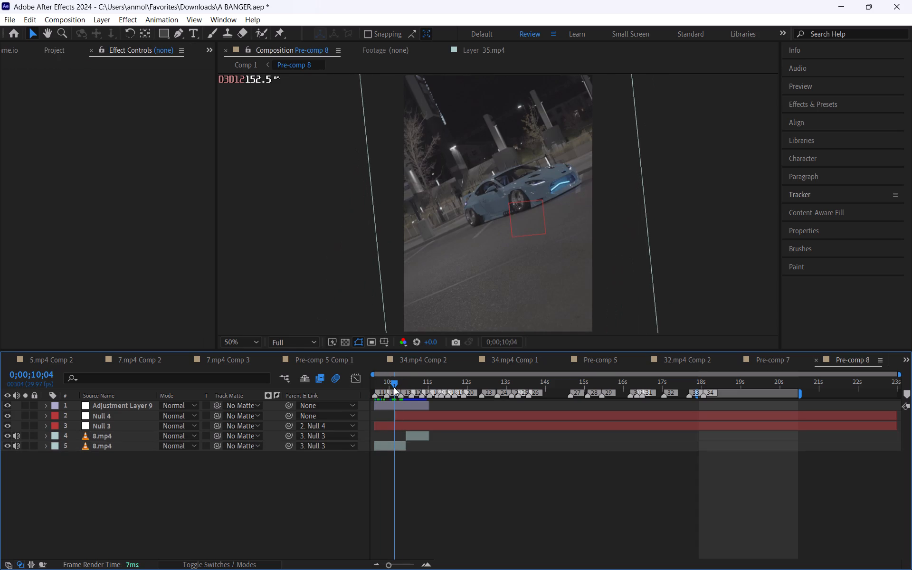
drag(394, 387, 396, 389)
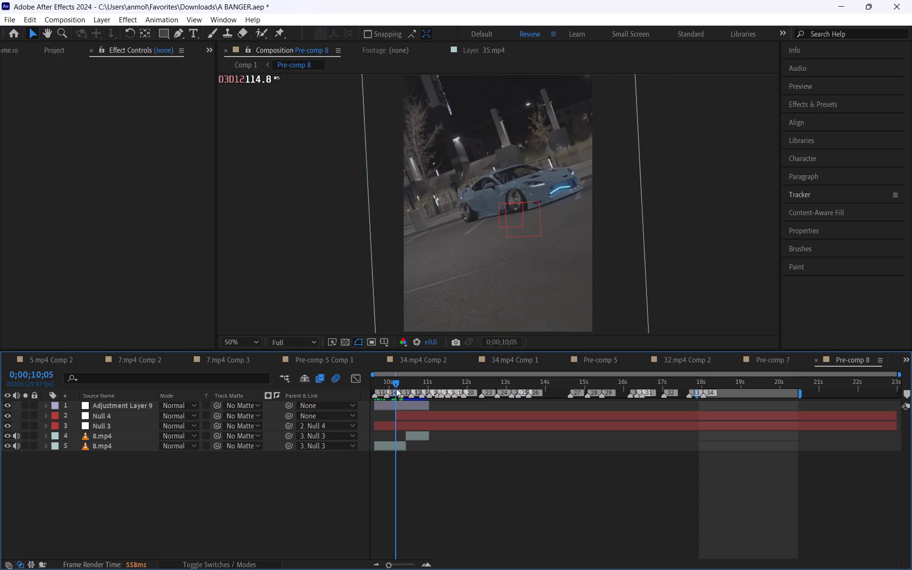
drag(396, 389, 398, 389)
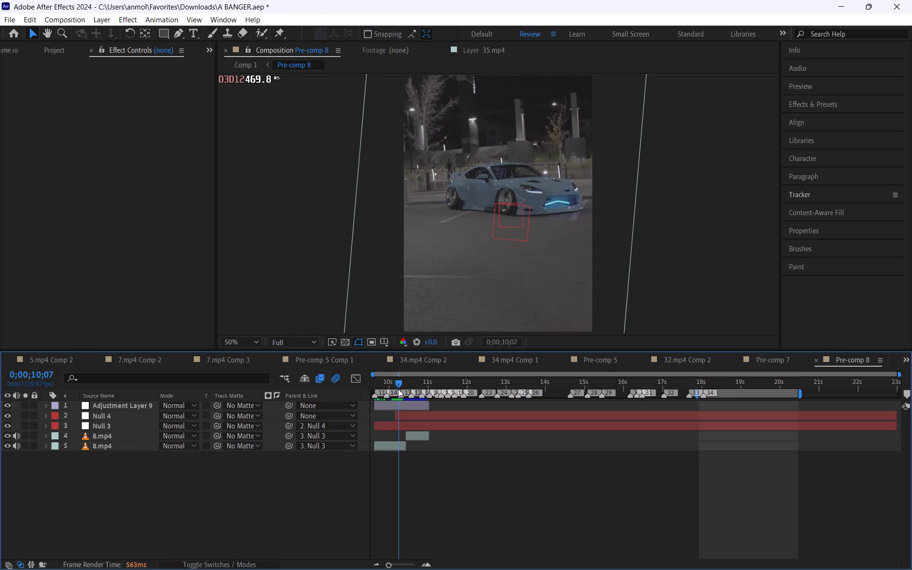
drag(398, 389, 370, 389)
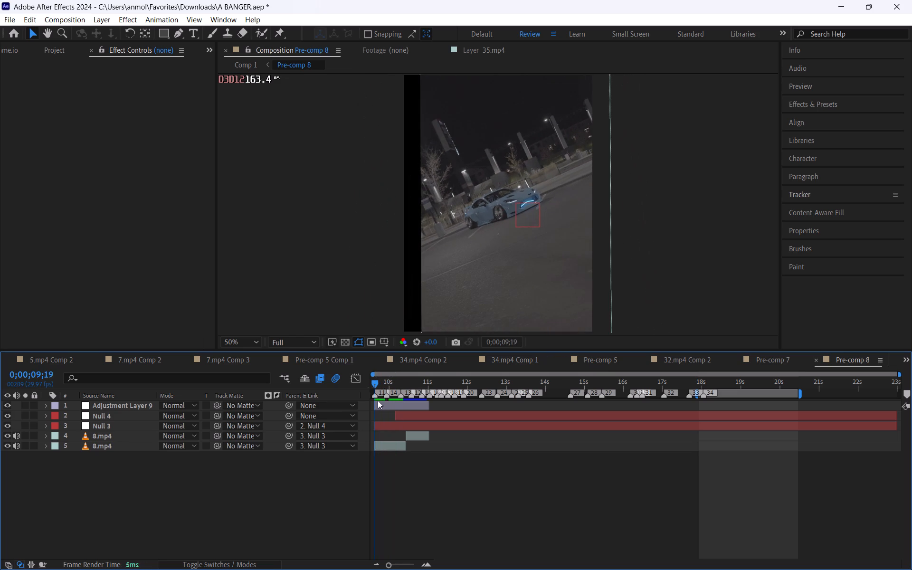
click(415, 492)
drag(378, 380, 378, 380)
drag(378, 380, 399, 392)
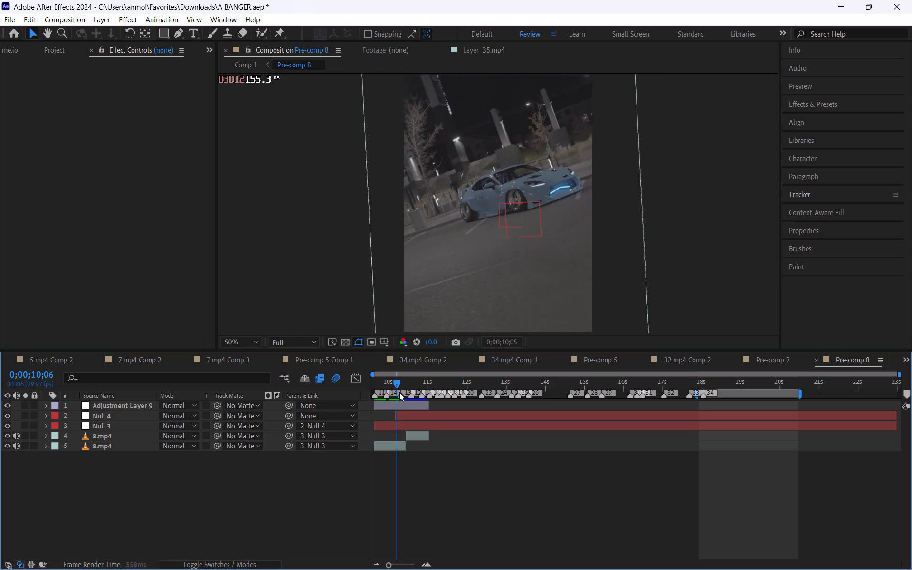
drag(399, 392, 405, 398)
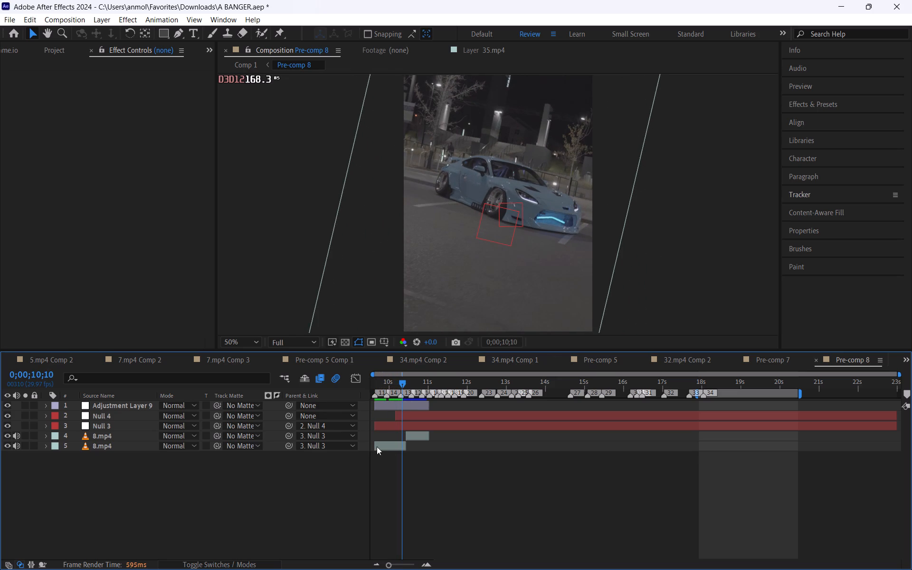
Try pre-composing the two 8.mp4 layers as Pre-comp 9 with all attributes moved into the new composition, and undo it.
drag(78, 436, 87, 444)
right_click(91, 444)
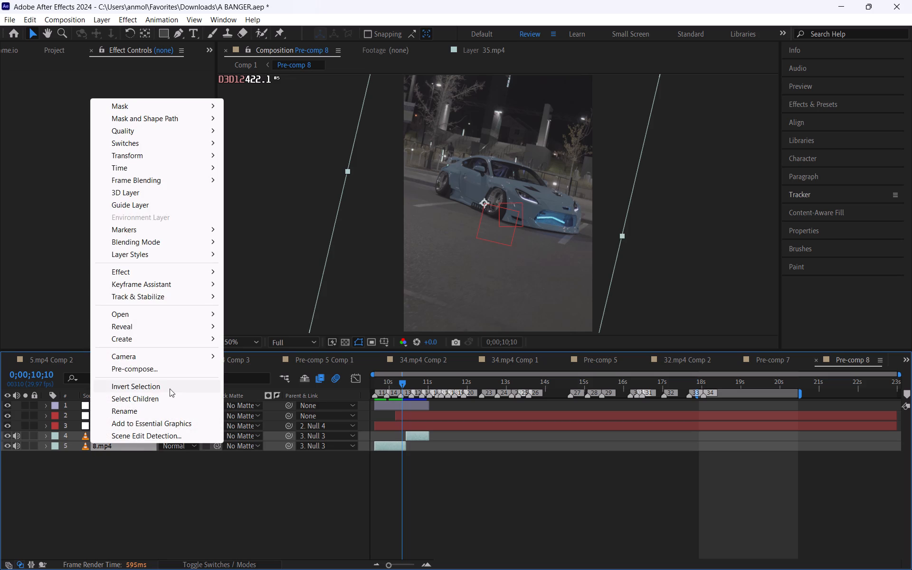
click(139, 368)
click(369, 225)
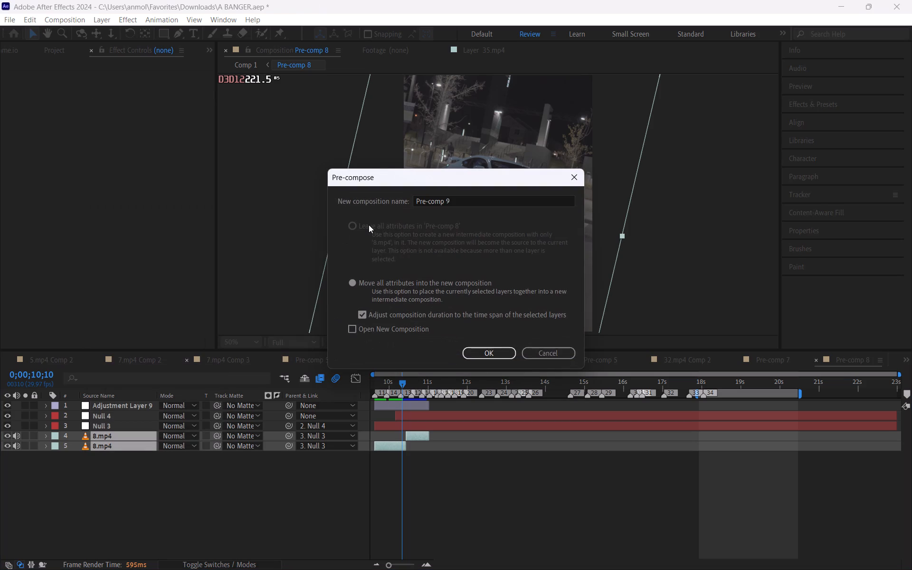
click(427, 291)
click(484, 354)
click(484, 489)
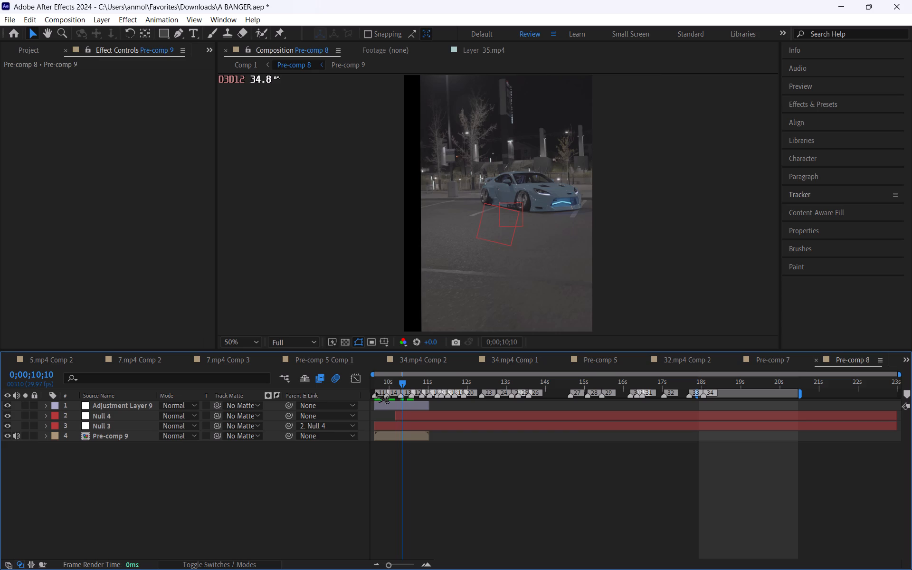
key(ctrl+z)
At 0;00;09;19, duplicate the lower 8.mp4 layer and paste the copied toothed mask onto the duplicate.
drag(468, 494, 440, 456)
drag(388, 384, 354, 389)
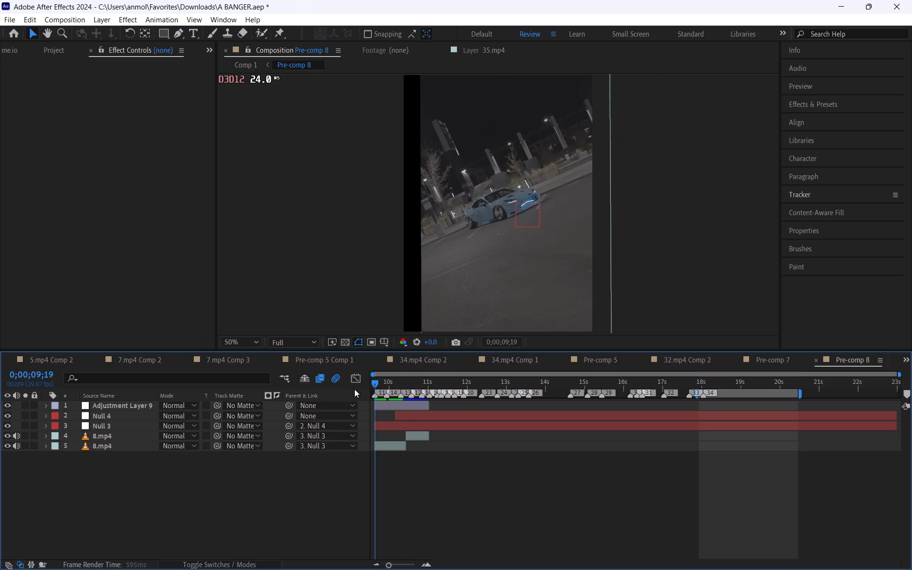
drag(354, 389, 403, 411)
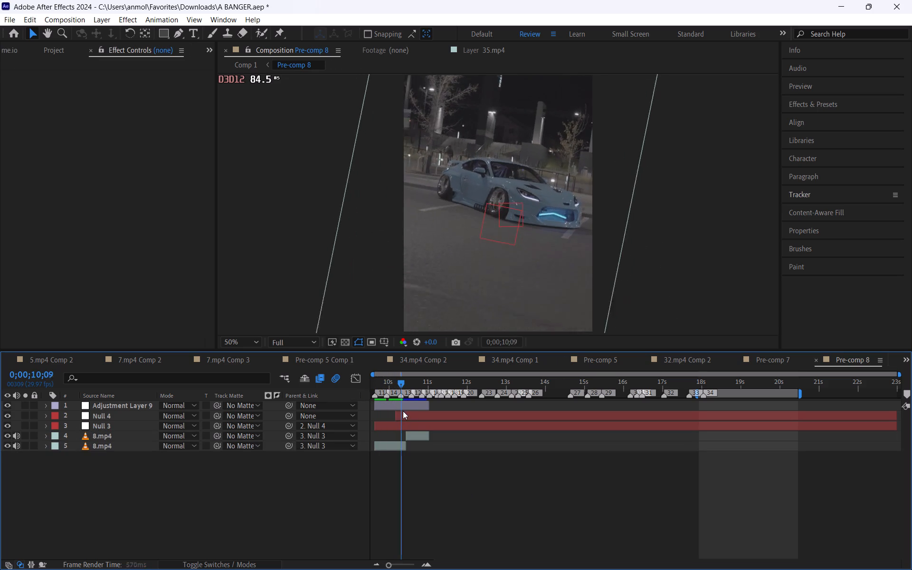
drag(403, 411, 402, 415)
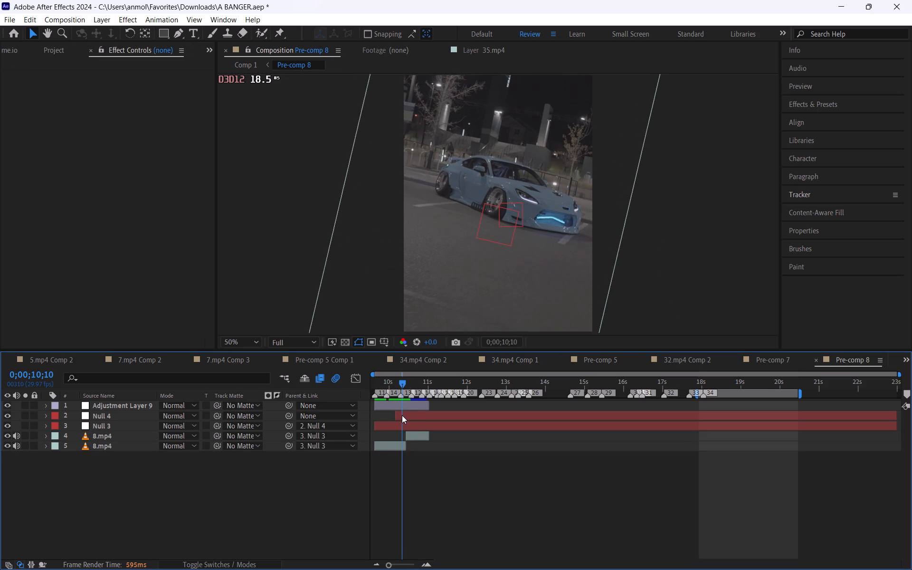
drag(402, 415, 401, 415)
drag(389, 381, 370, 384)
drag(411, 472, 410, 466)
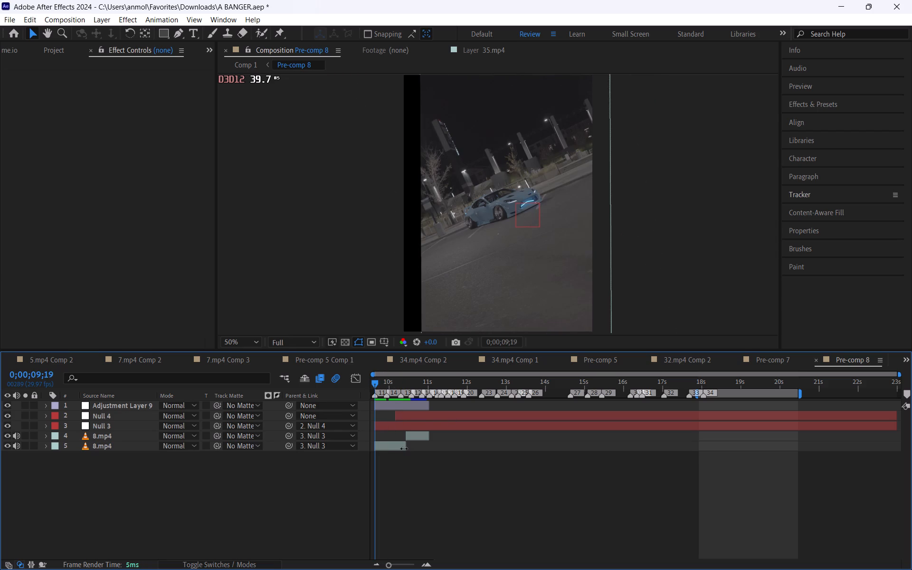
click(403, 446)
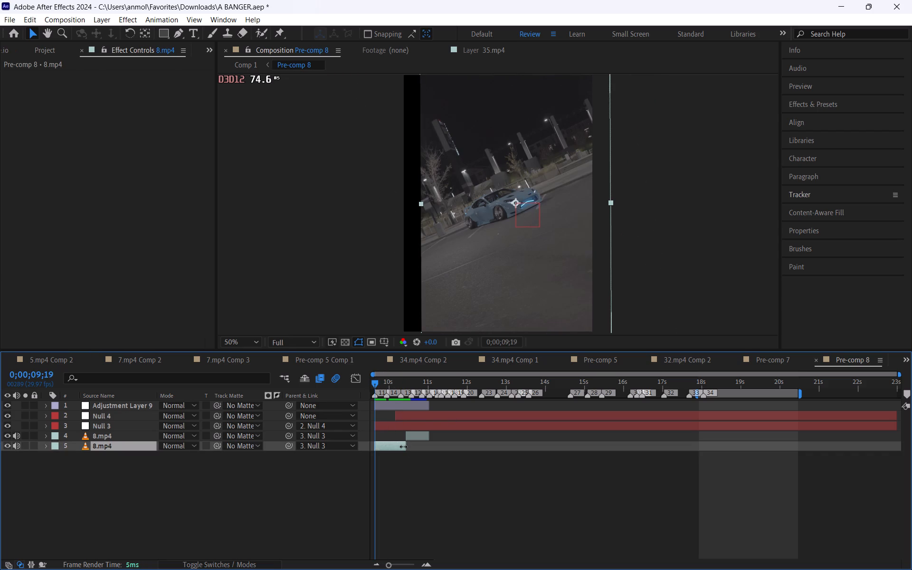
key(ctrl+d)
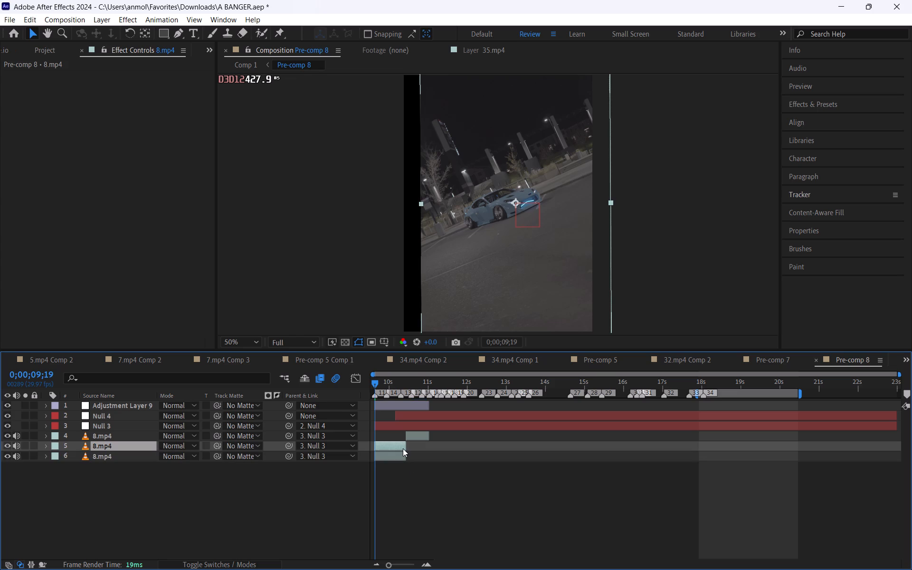
key(ctrl+v)
click(410, 496)
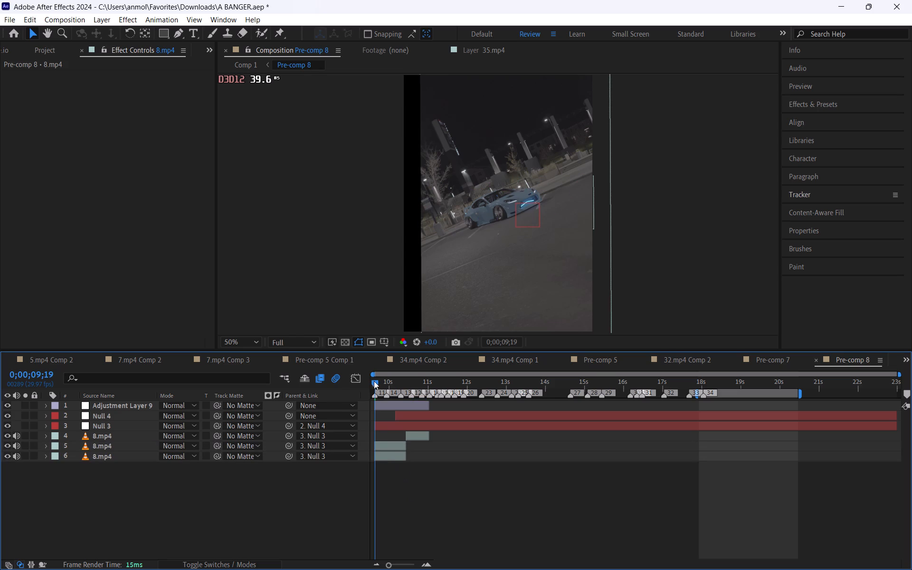
At 0;00;09;25, hide the original 8.mp4 layer beneath the masked duplicate.
drag(375, 381, 383, 387)
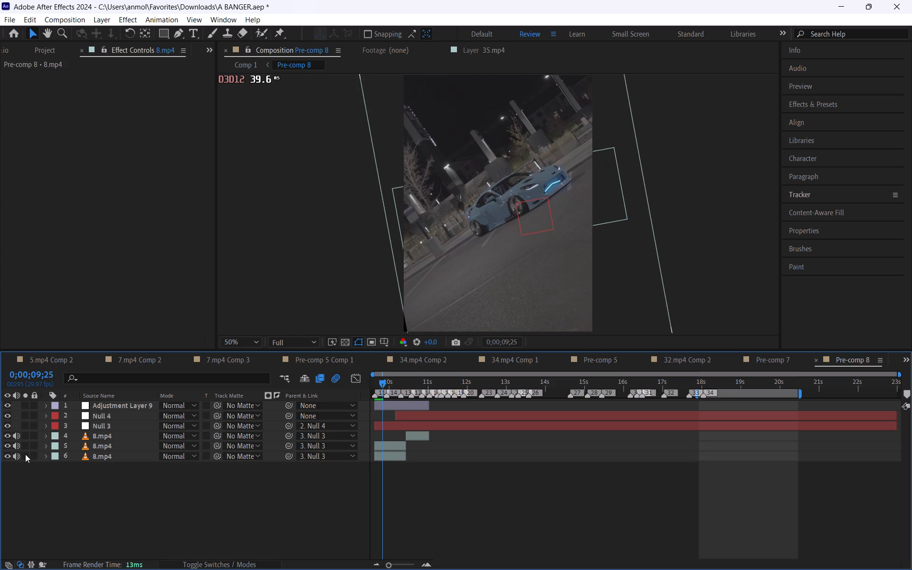
click(9, 457)
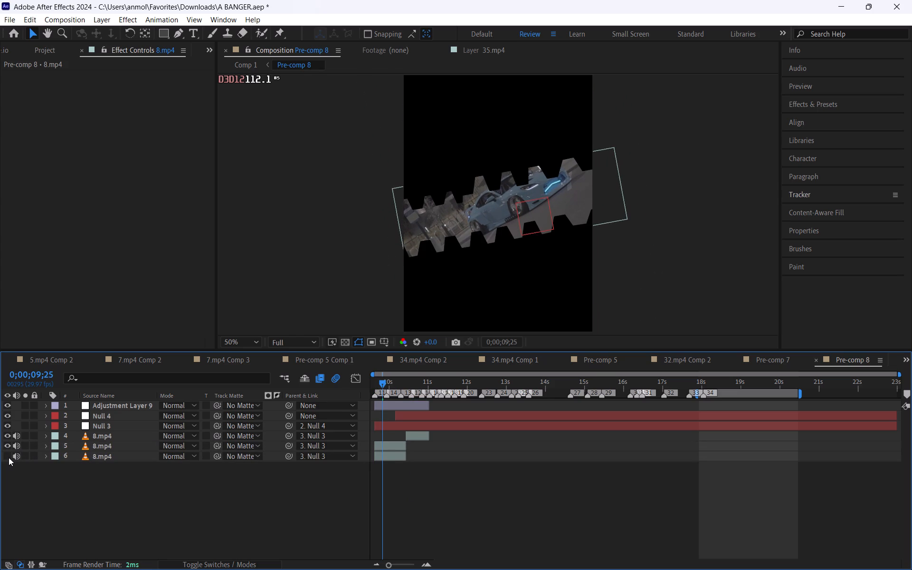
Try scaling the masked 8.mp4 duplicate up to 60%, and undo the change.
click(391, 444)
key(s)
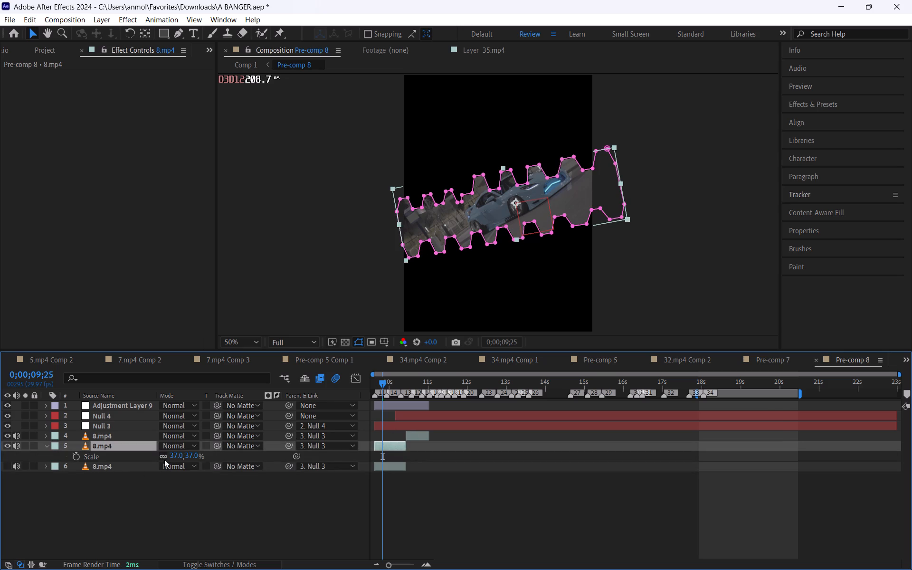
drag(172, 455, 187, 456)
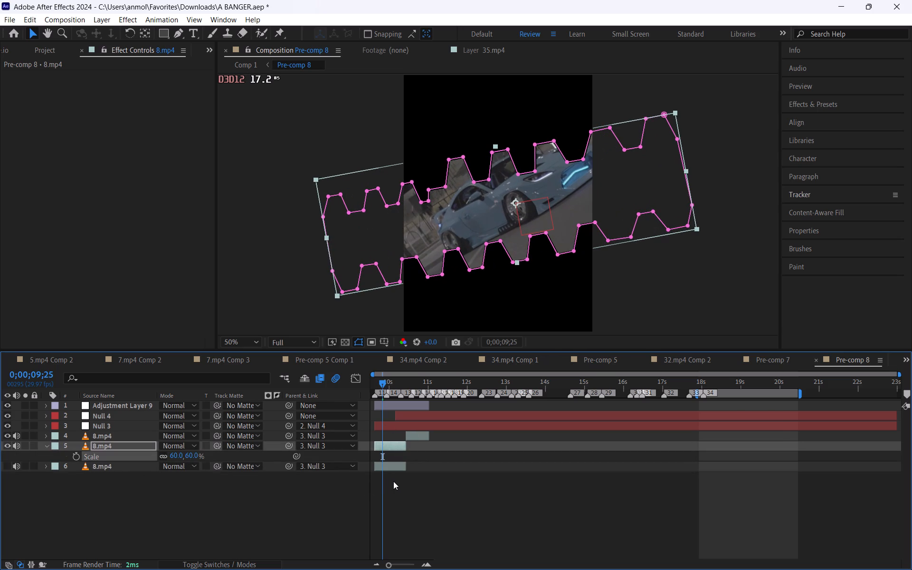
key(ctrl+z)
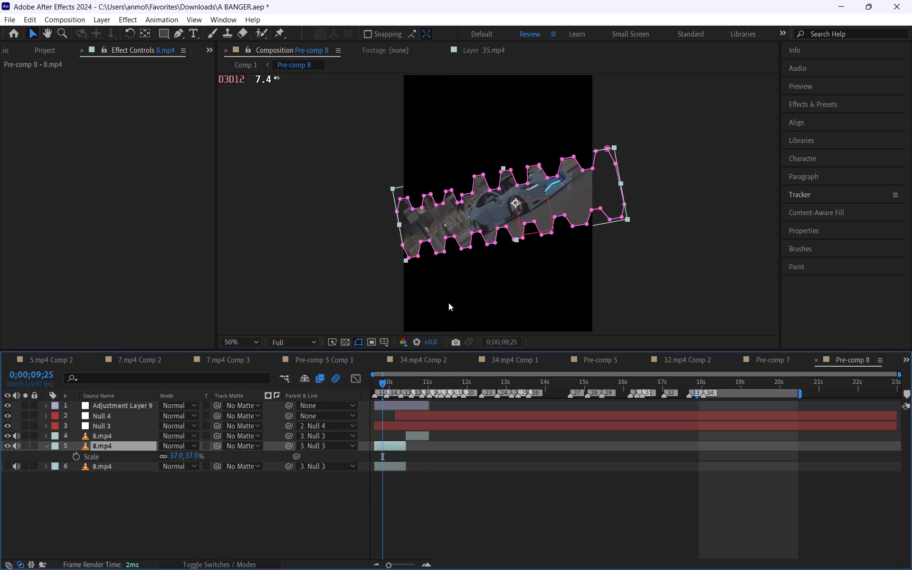
At 0;00;10;07, select all the lower teeth points of the duplicate's mask and move them down to widen the opening below the car.
drag(386, 382, 413, 390)
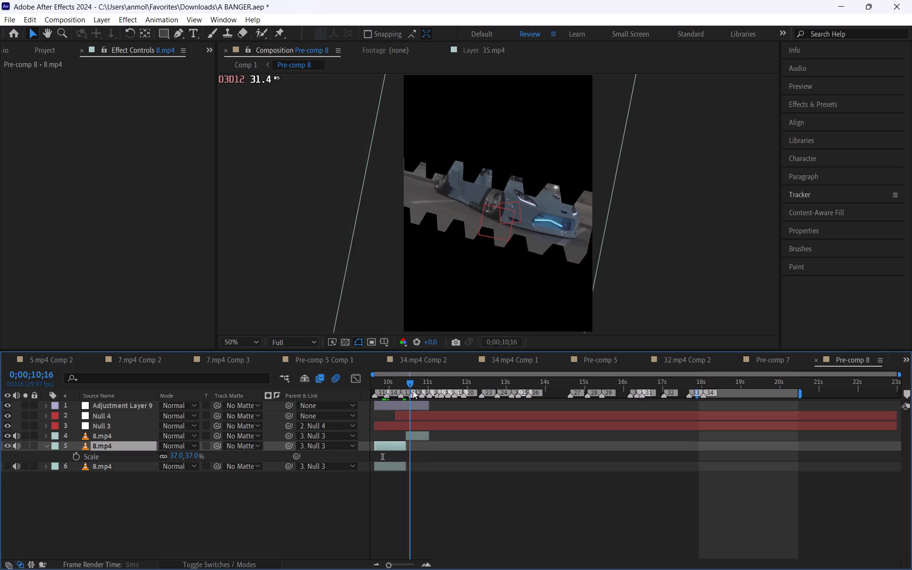
drag(413, 390, 407, 389)
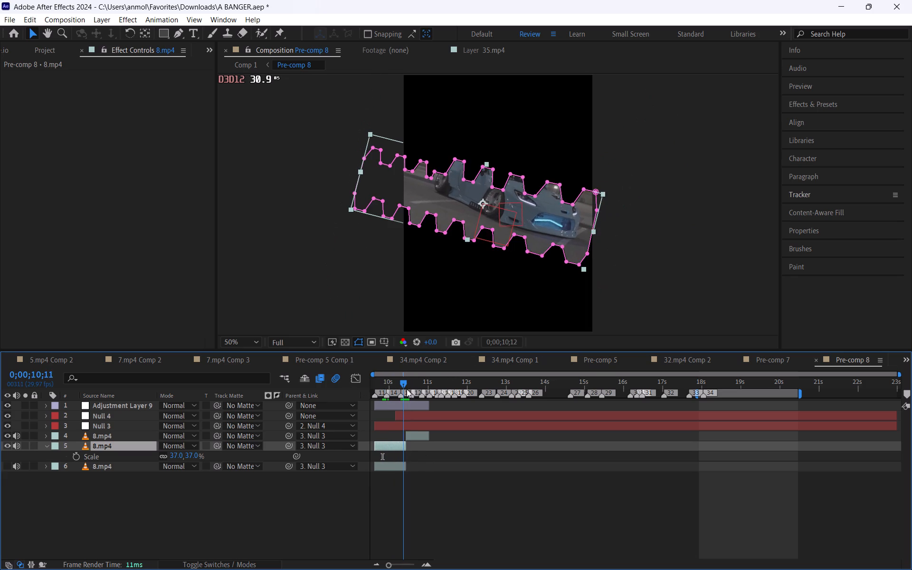
drag(407, 389, 410, 391)
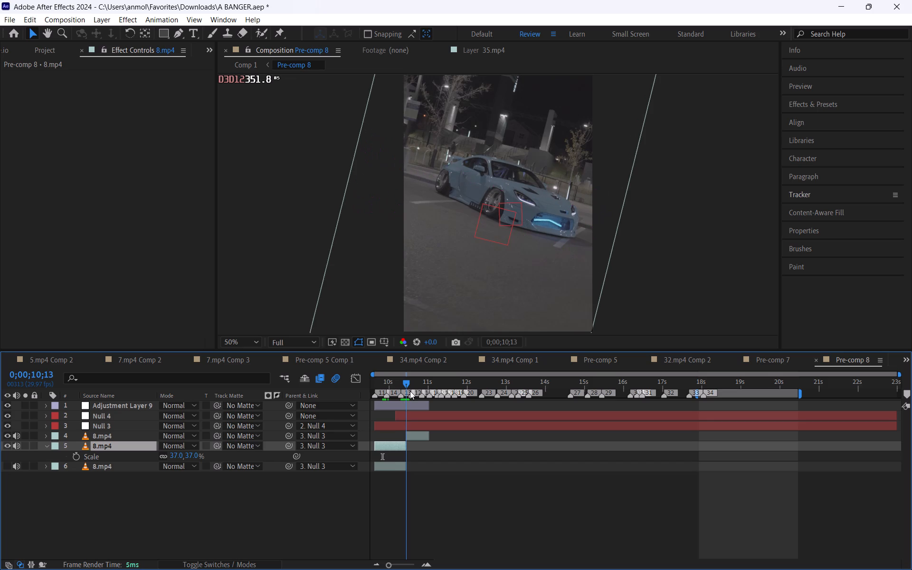
drag(410, 391, 401, 388)
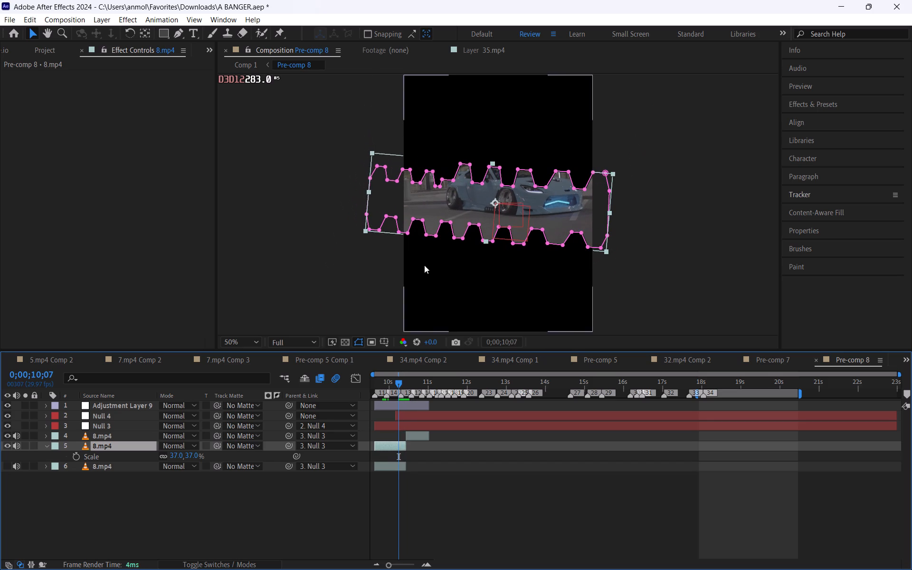
click(376, 258)
click(400, 228)
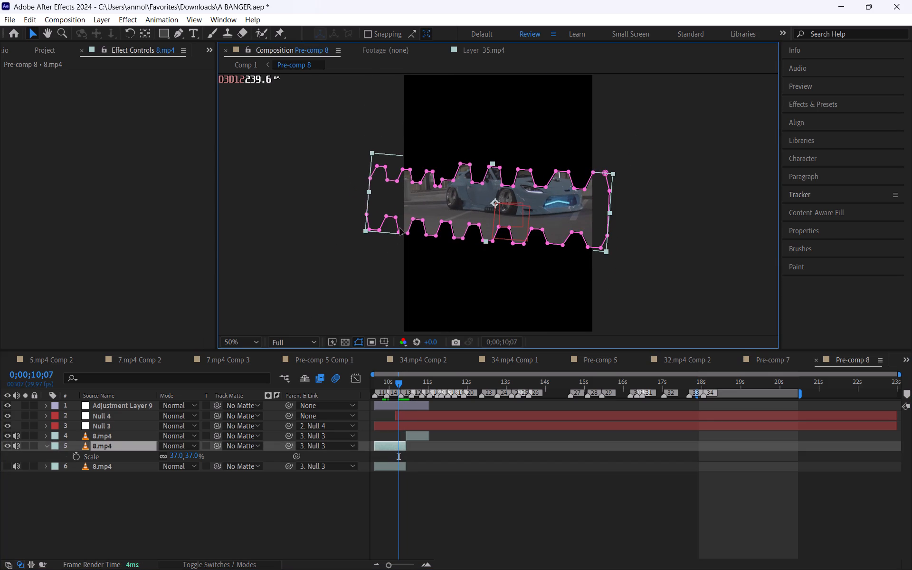
click(397, 224)
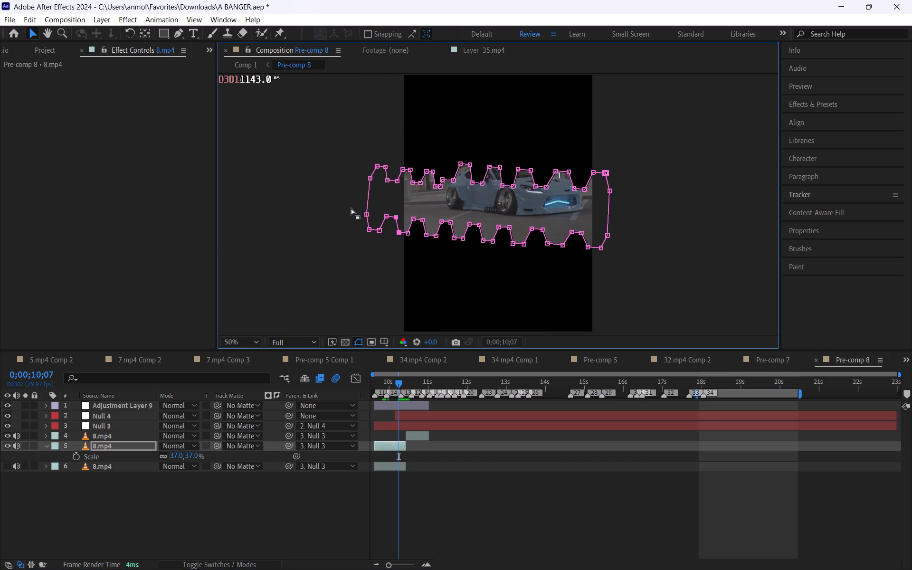
drag(351, 206, 616, 272)
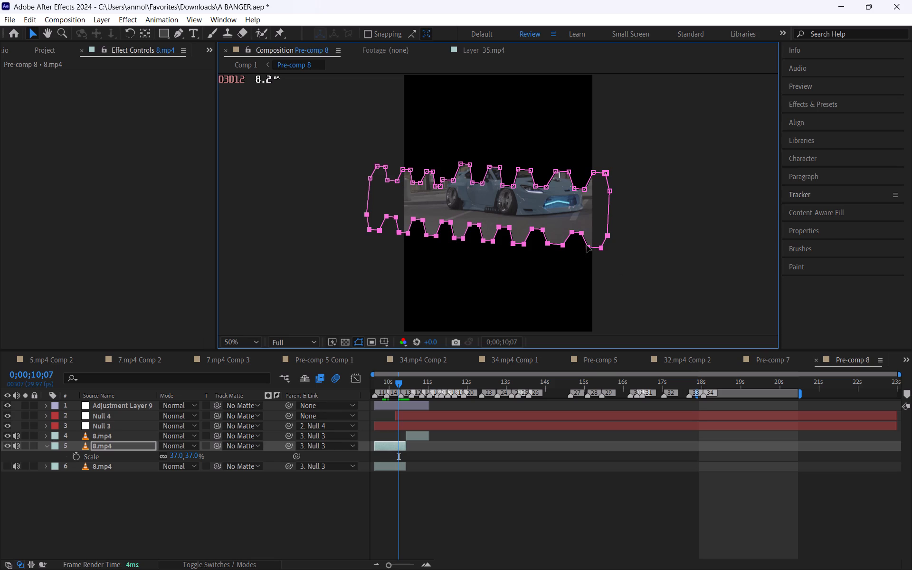
drag(588, 247, 591, 267)
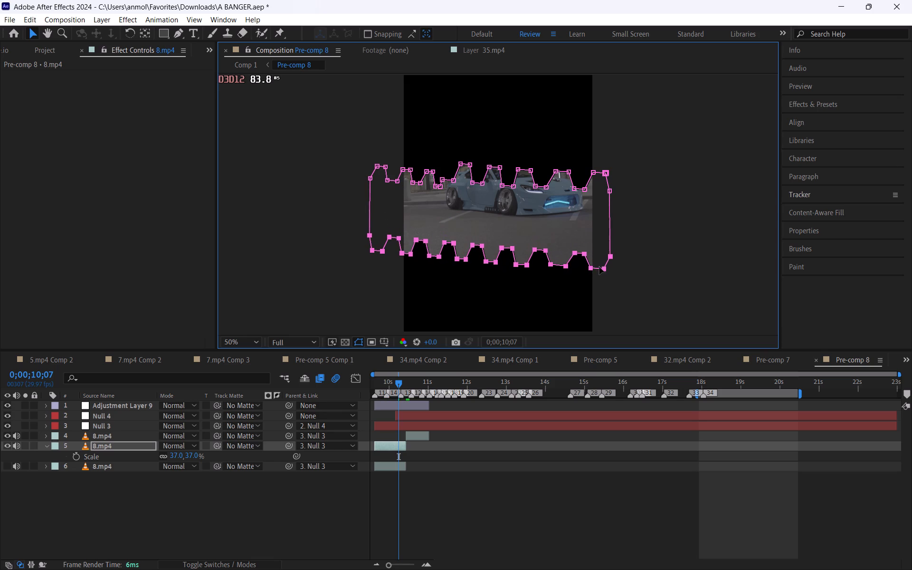
Nudge the selected lower teeth points of the duplicate's mask slightly to the left.
drag(605, 270, 604, 270)
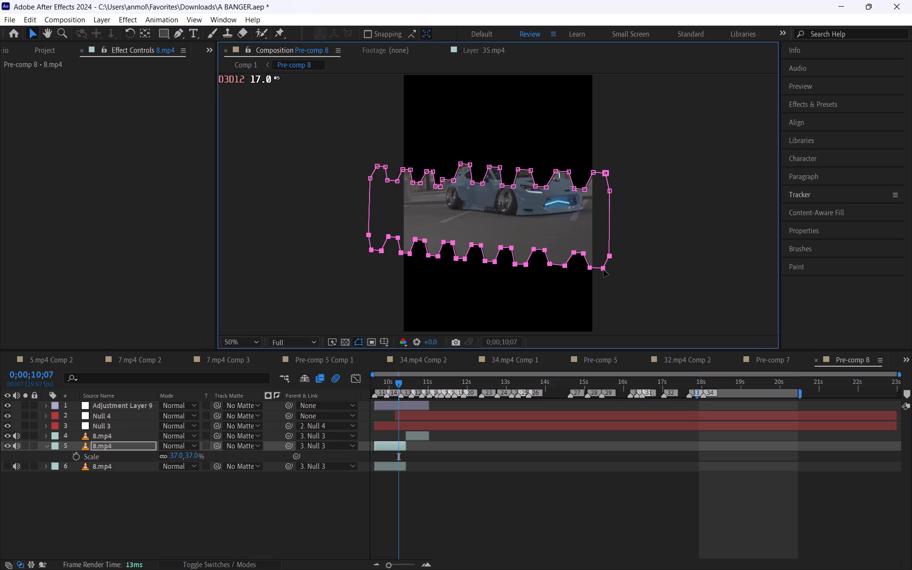
drag(604, 270, 600, 269)
Select all the upper teeth points of the duplicate's mask and move them up to widen the opening above the car.
drag(347, 186, 627, 190)
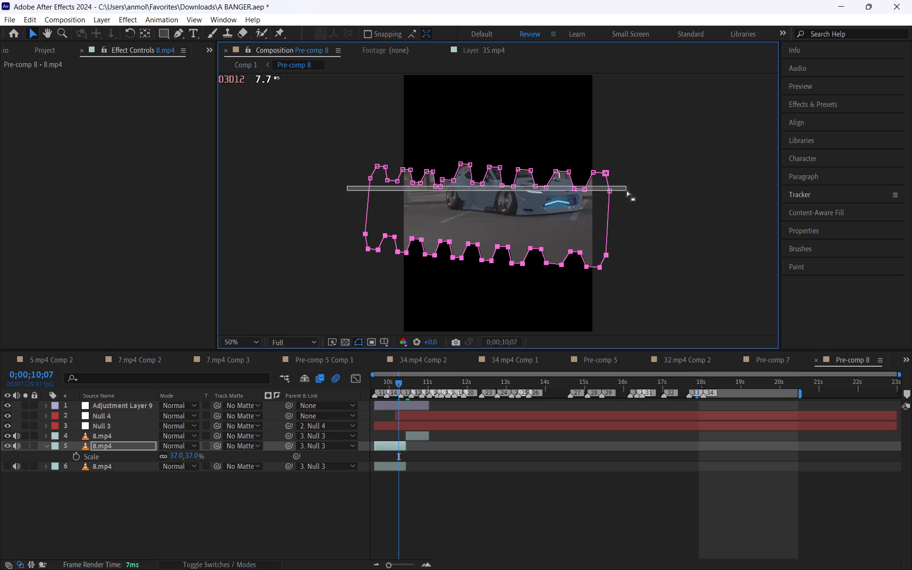
drag(627, 190, 647, 151)
drag(340, 192, 528, 203)
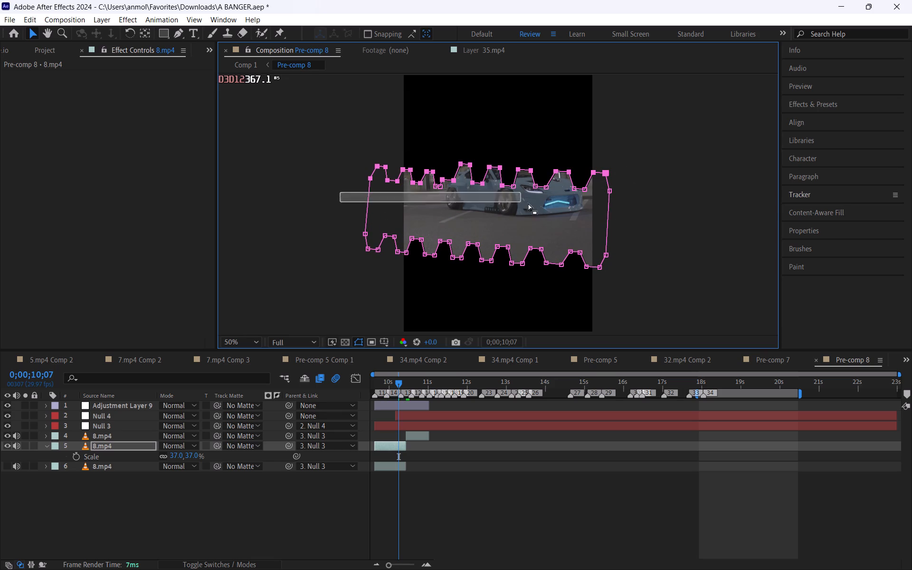
drag(528, 203, 704, 157)
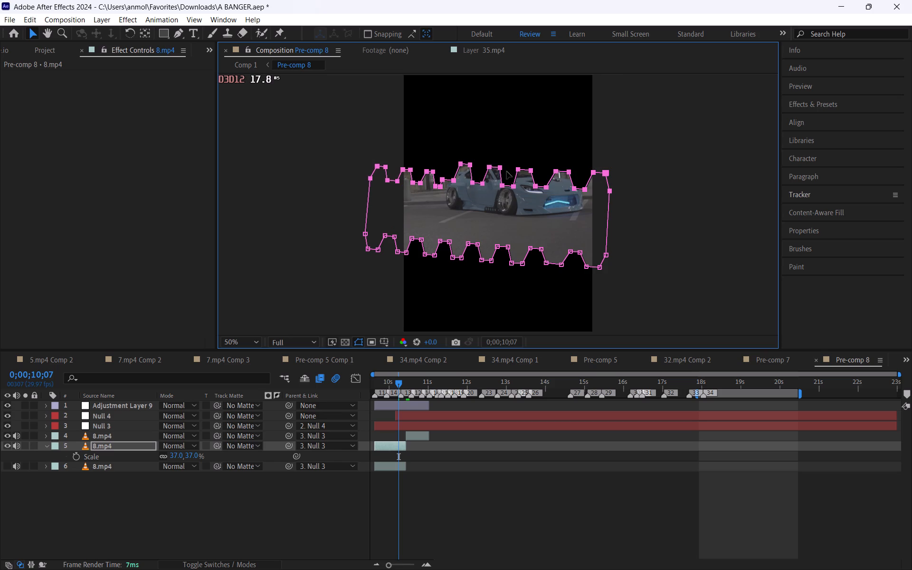
drag(502, 167, 503, 143)
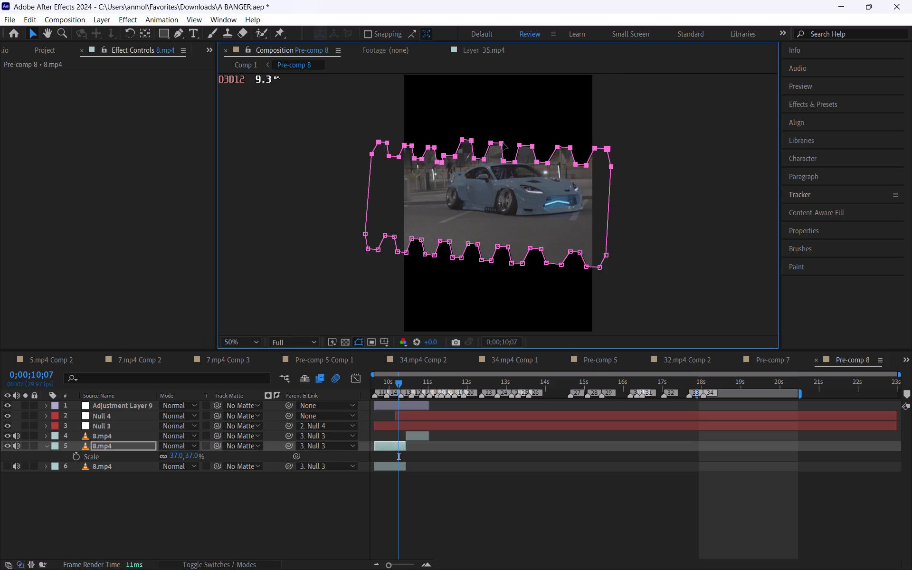
drag(503, 143, 503, 141)
drag(447, 512, 442, 517)
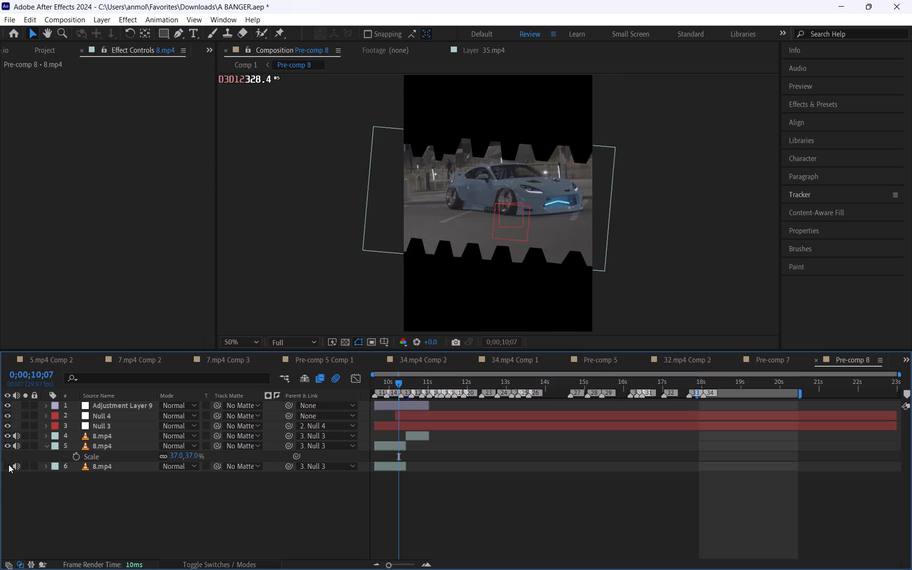
Compare the original 8.mp4 layer with its masked duplicate by toggling their visibility and scrubbing between 0;00;09;19 and 0;00;10;15.
click(6, 465)
click(148, 516)
drag(390, 382, 380, 382)
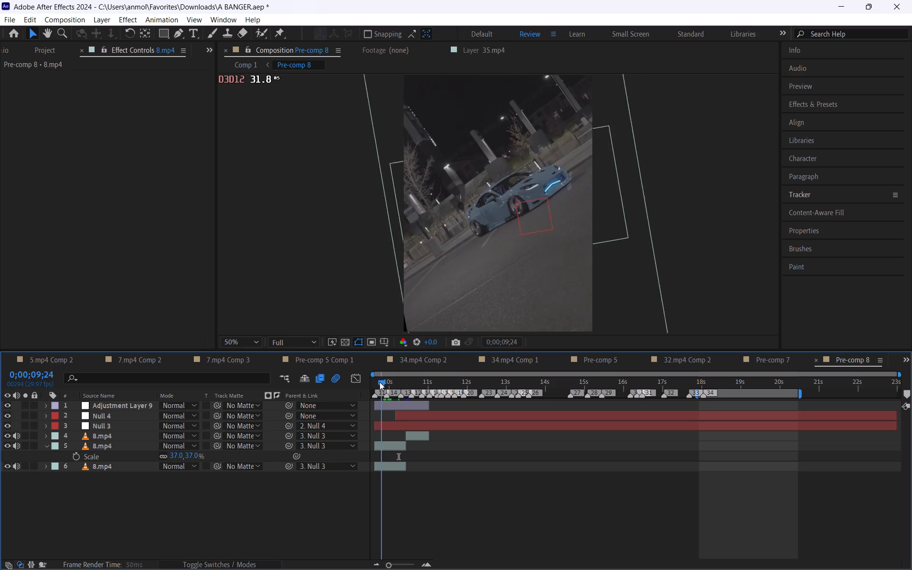
drag(380, 382, 393, 389)
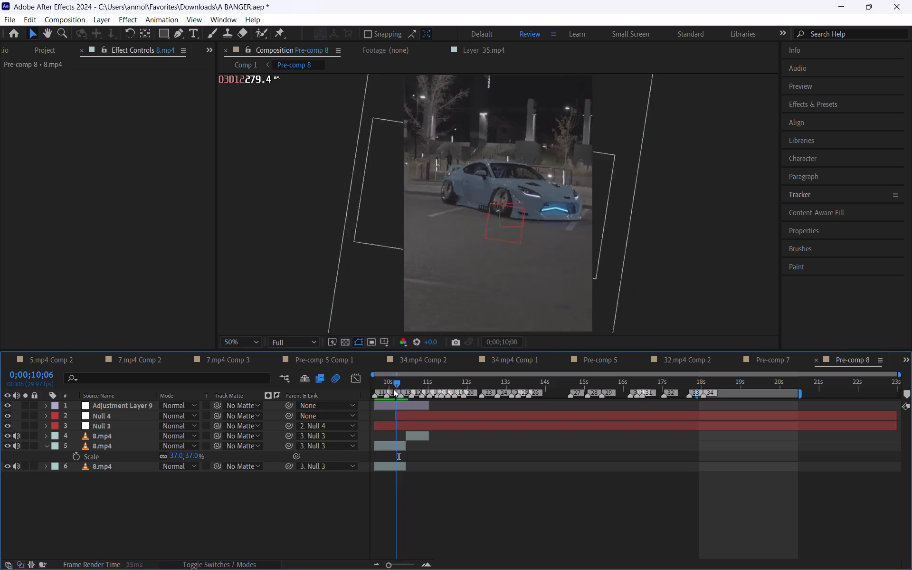
drag(393, 389, 362, 382)
click(4, 449)
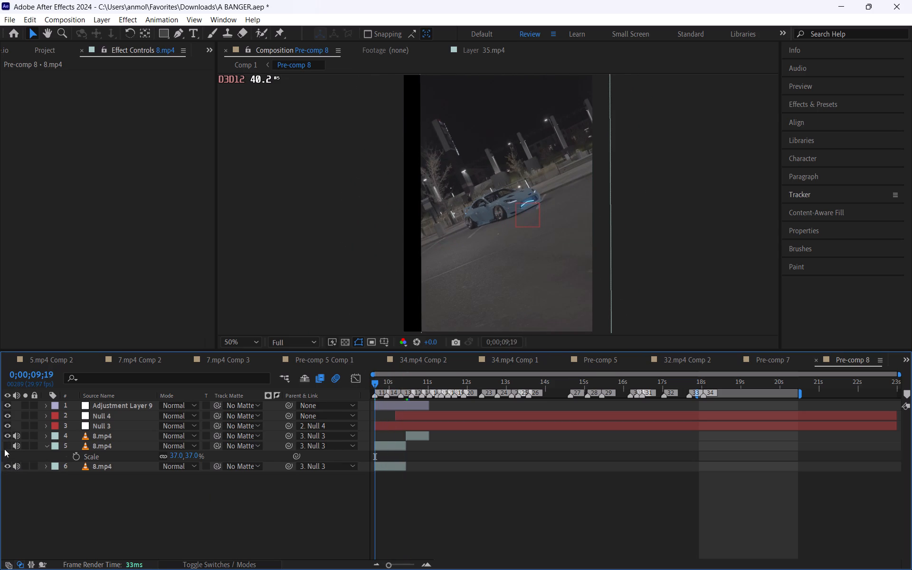
click(5, 465)
click(5, 449)
drag(378, 384, 377, 384)
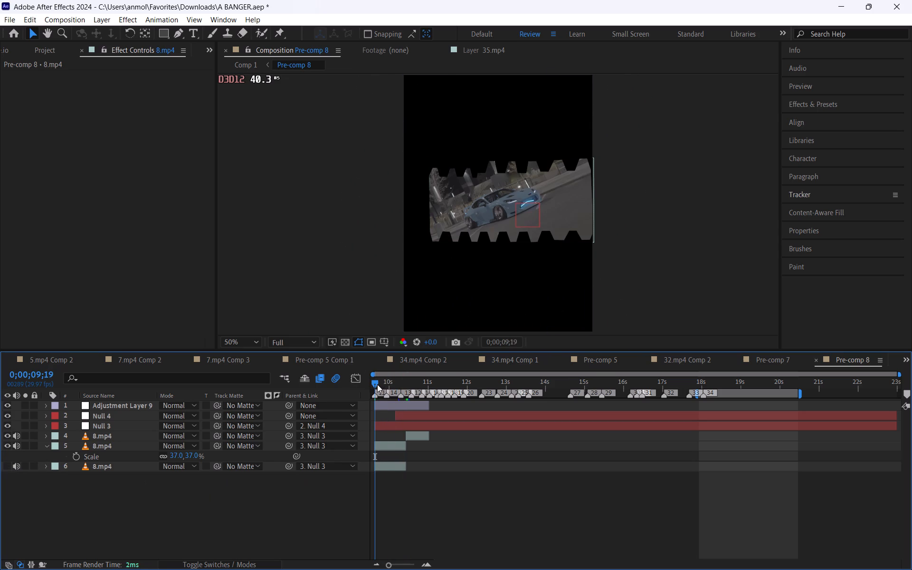
drag(377, 384, 401, 397)
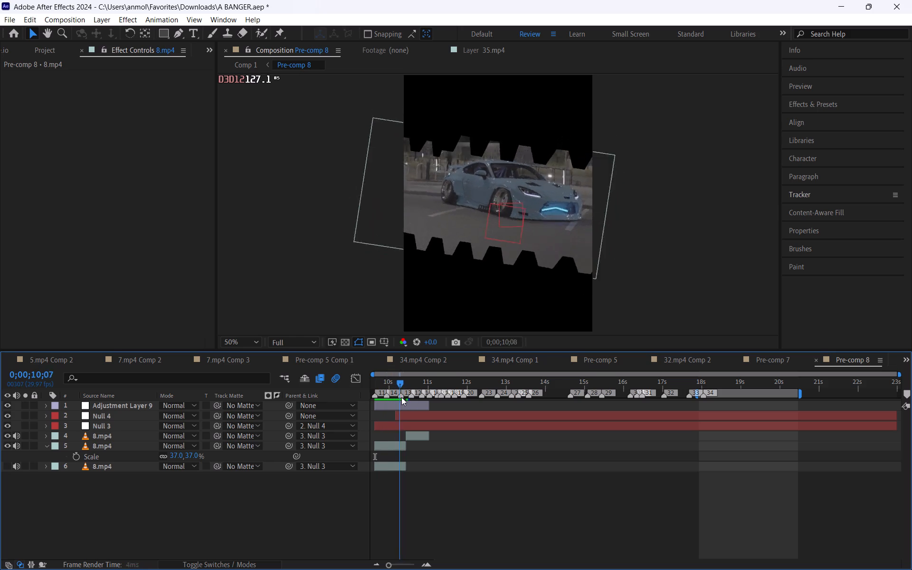
drag(401, 397, 413, 418)
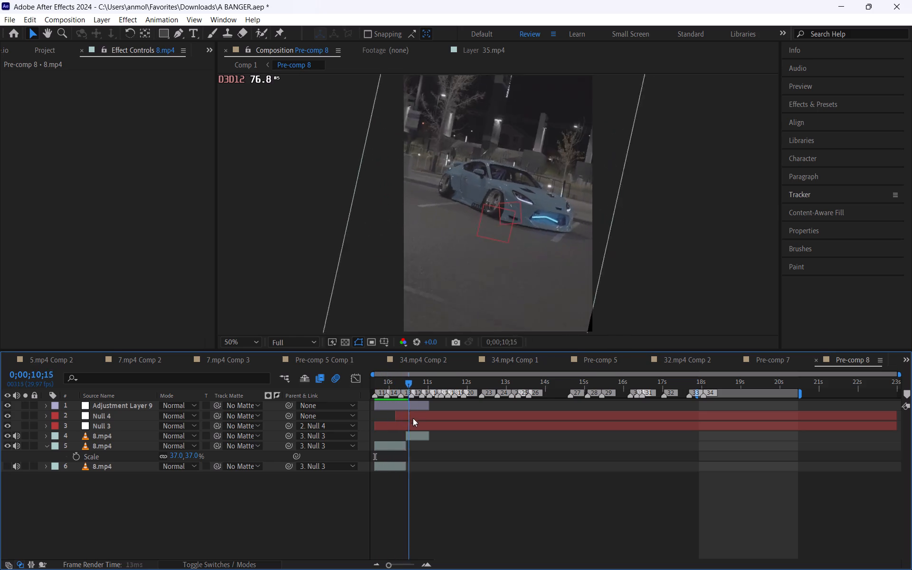
drag(413, 418, 392, 425)
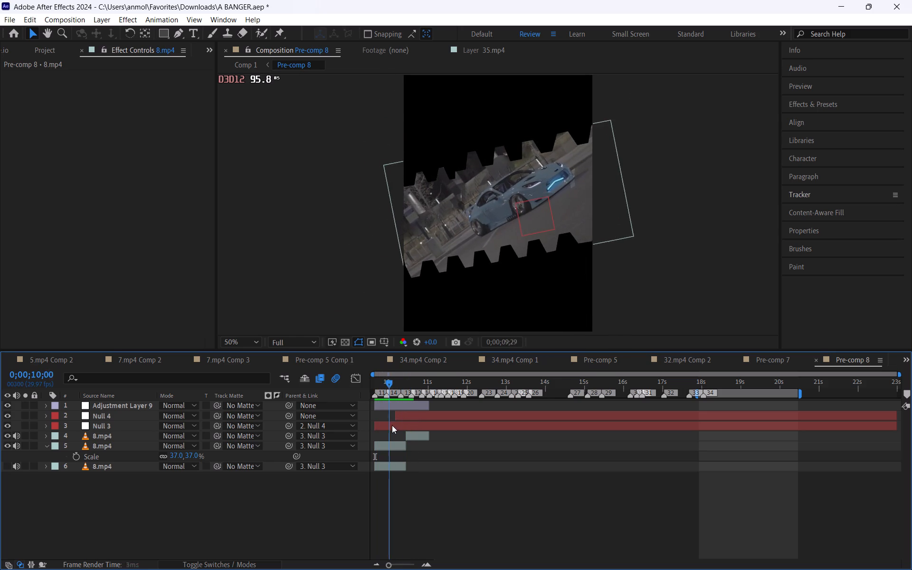
drag(392, 425, 405, 433)
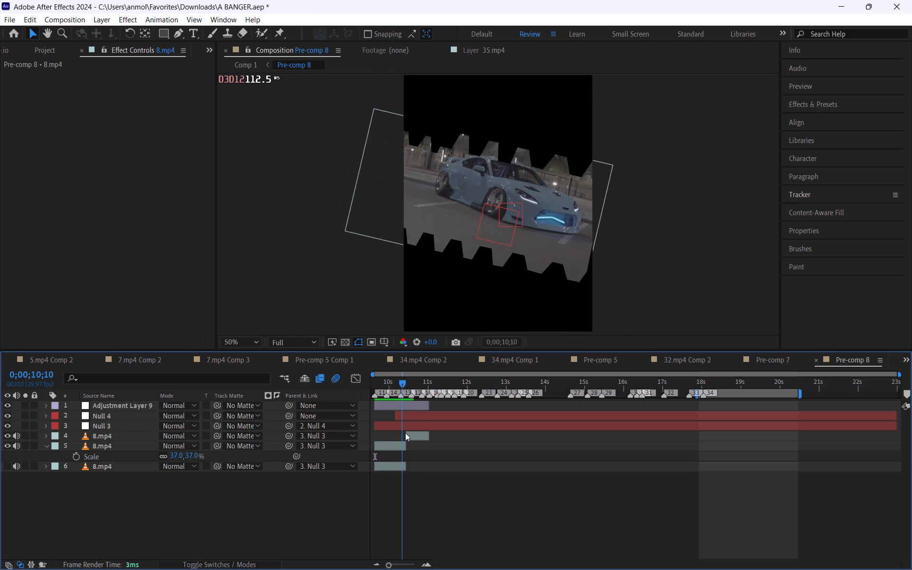
At 0;00;10;12, extend the end points on the right side of the duplicate's mask outward beyond the frame.
drag(405, 433, 408, 433)
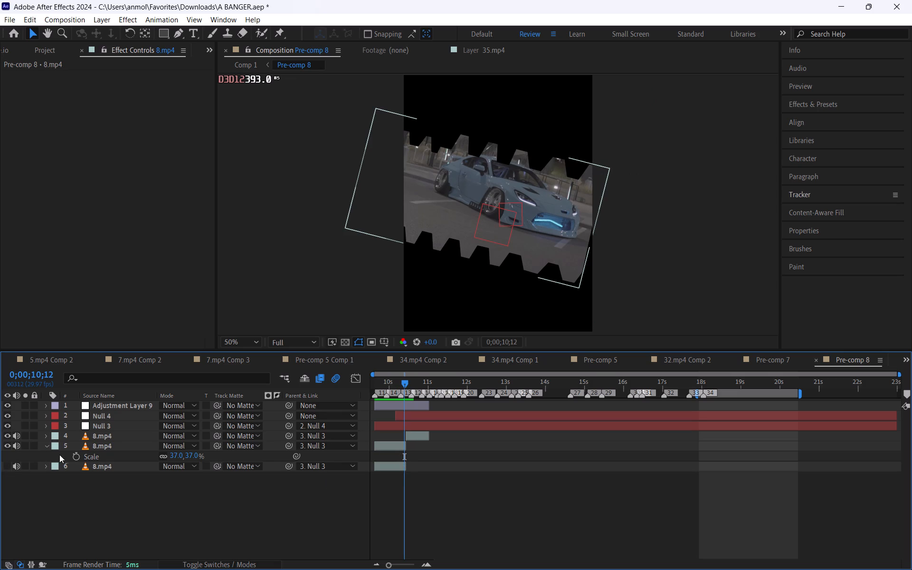
click(91, 448)
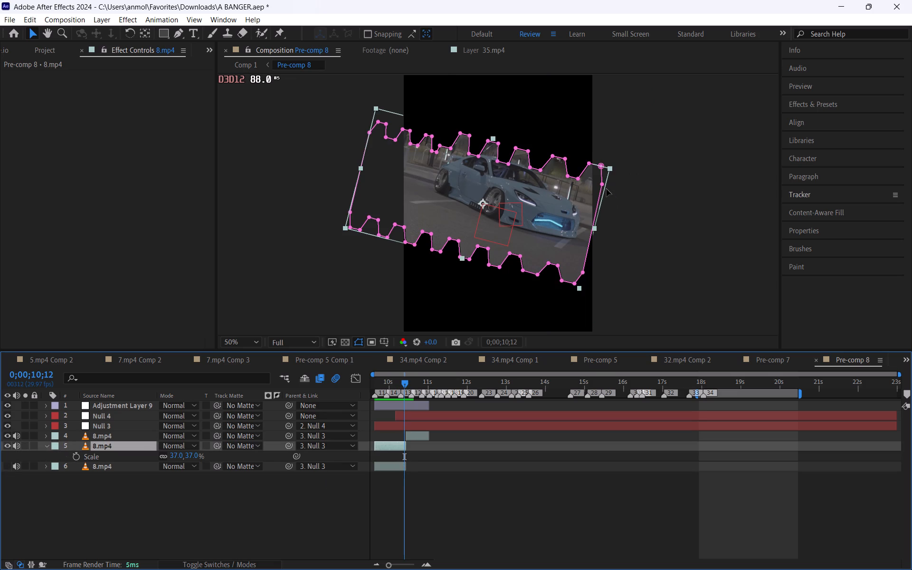
click(599, 167)
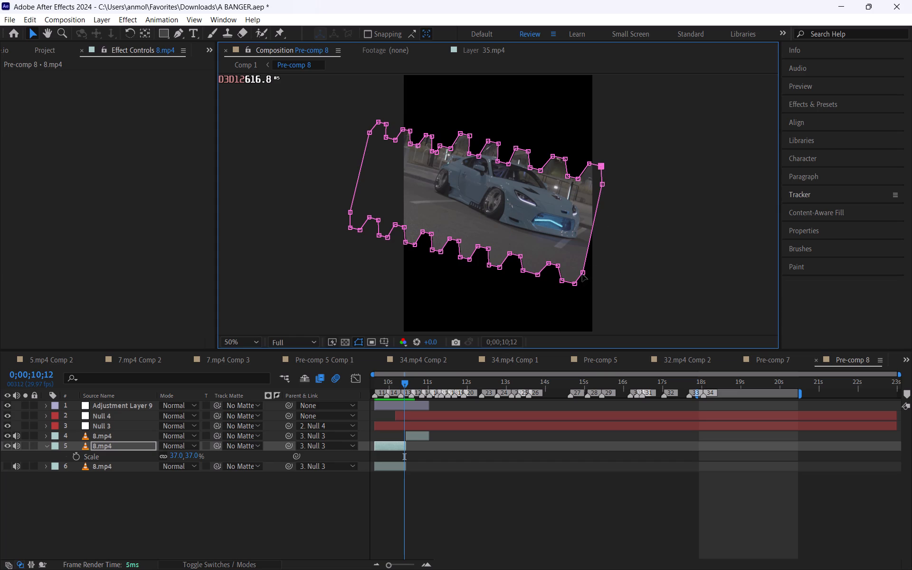
drag(582, 274, 591, 276)
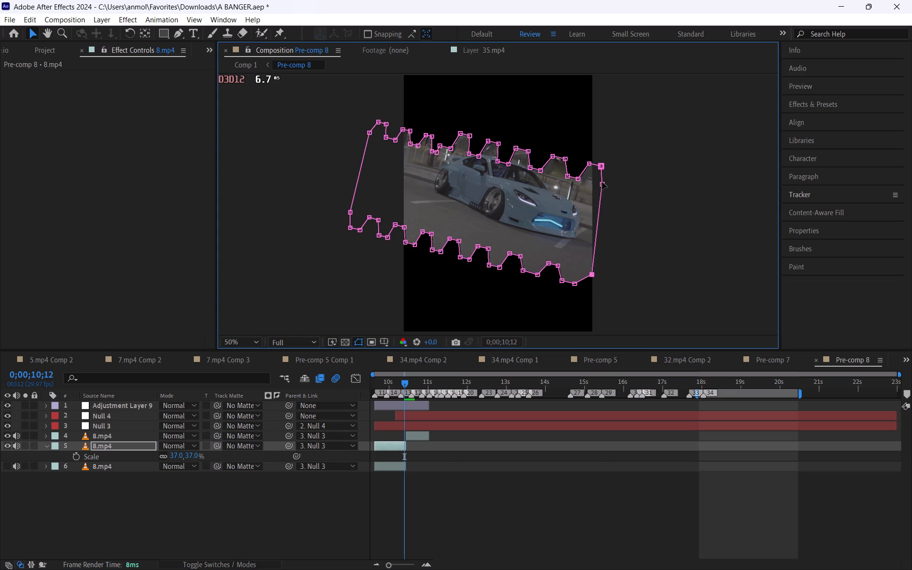
drag(602, 182, 613, 185)
drag(603, 170, 614, 172)
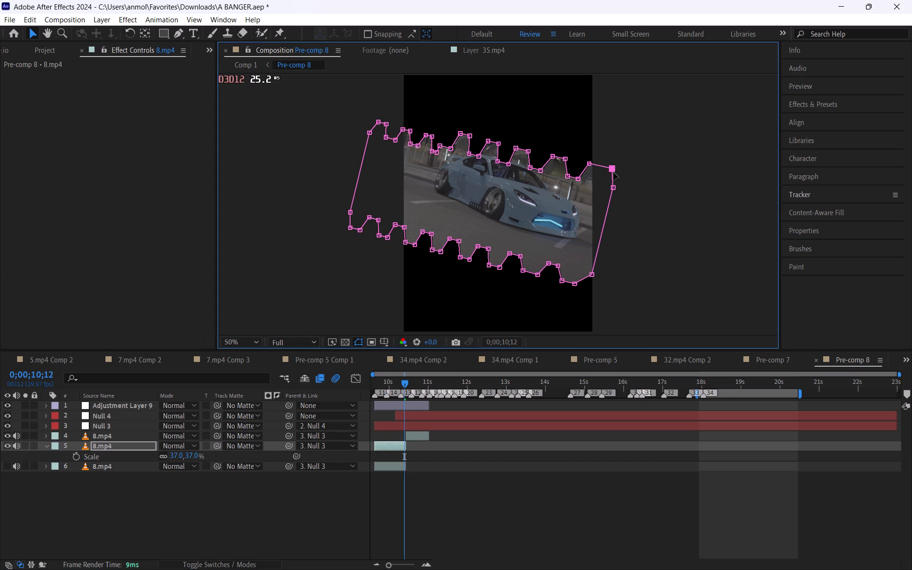
drag(614, 172, 612, 171)
drag(591, 275, 600, 279)
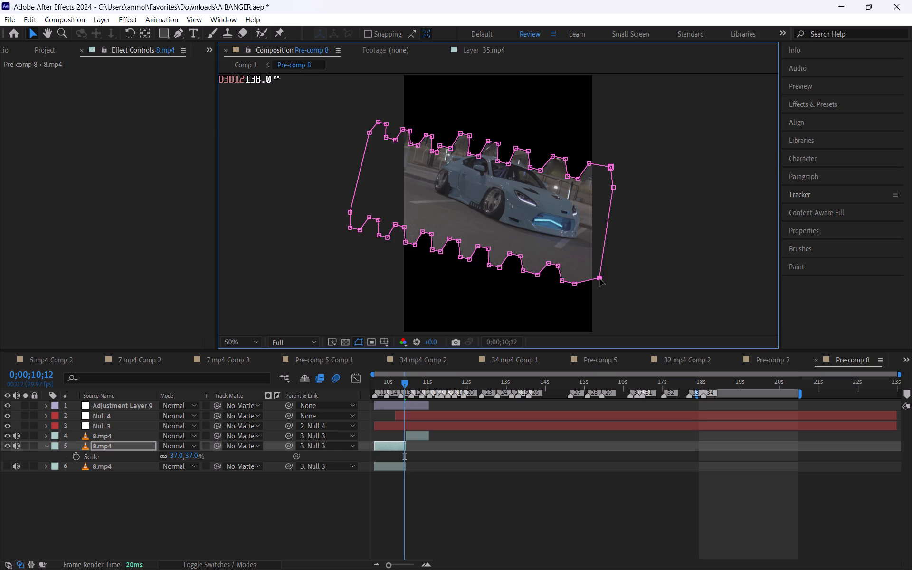
drag(600, 279, 610, 281)
drag(613, 169, 615, 169)
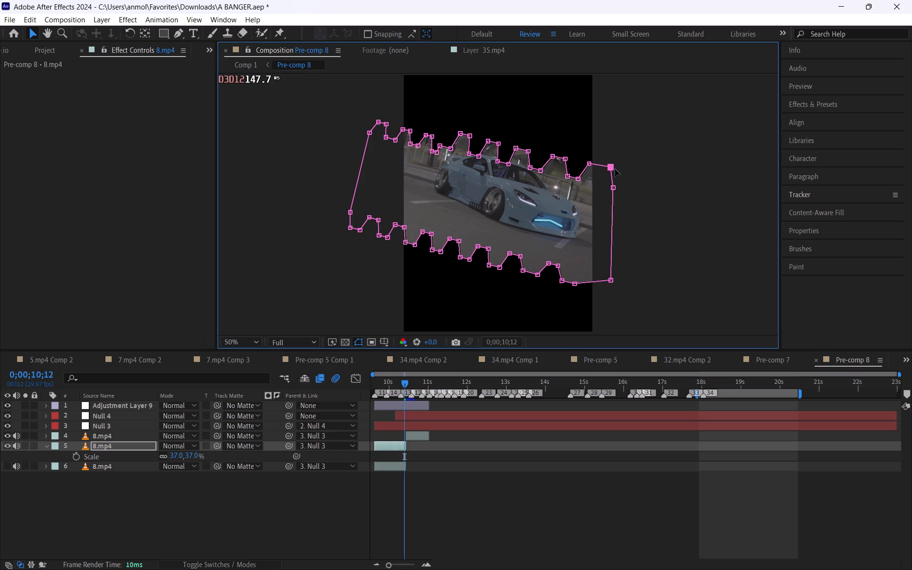
drag(615, 169, 620, 171)
Pull the two end points on the left side of the duplicate's mask farther outward beyond the frame.
drag(351, 213, 325, 202)
drag(369, 134, 363, 132)
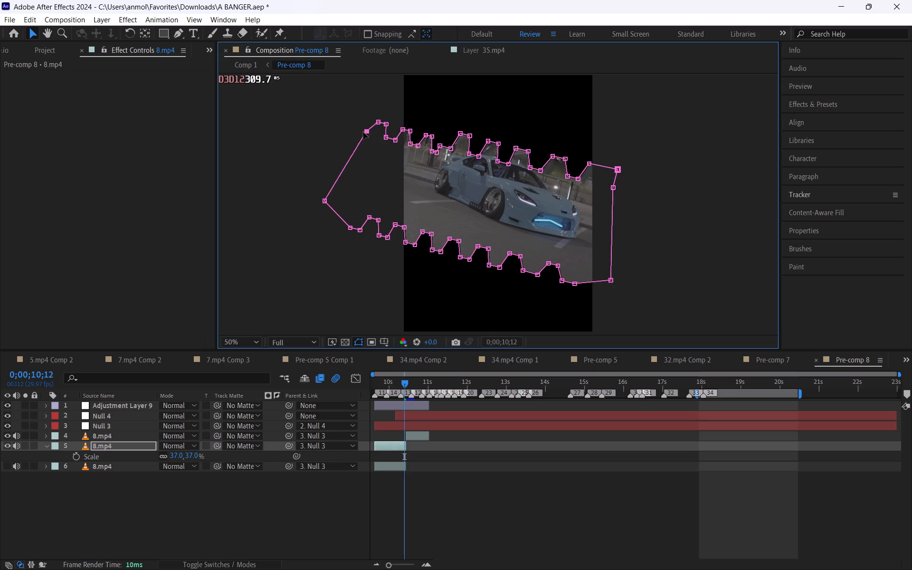
drag(363, 132, 350, 127)
click(456, 518)
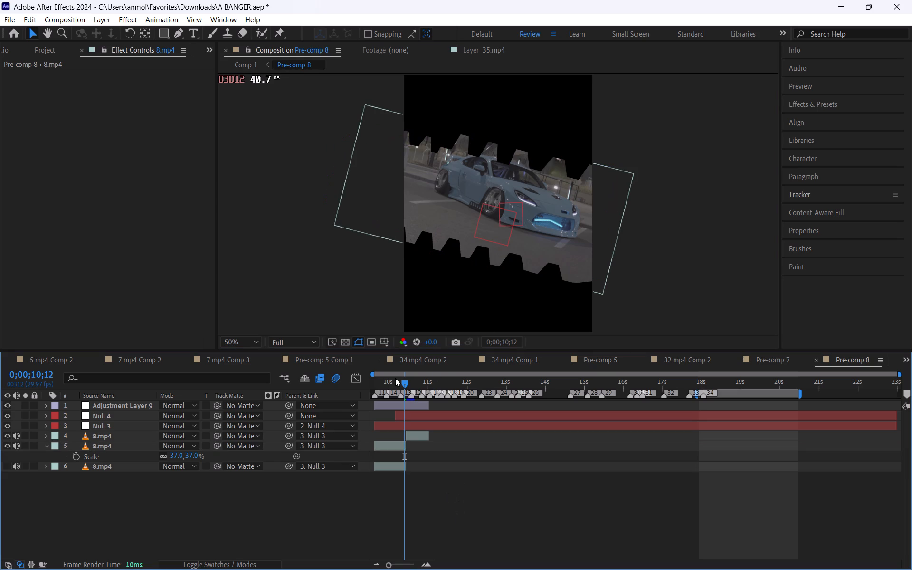
Review the reshaped mask and the cut to the upper 8.mp4 layer from 0;00;09;19 to 0;00;10;14.
drag(404, 386, 372, 387)
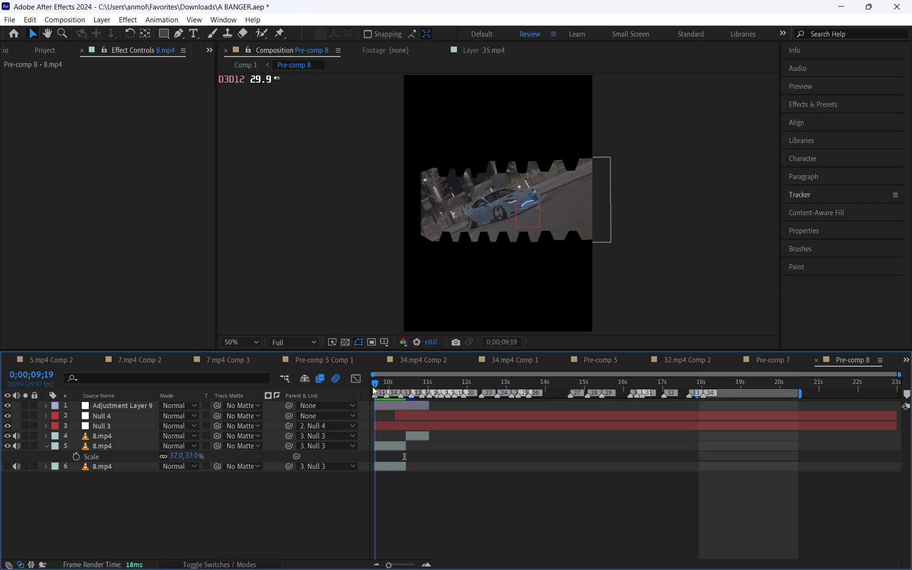
drag(372, 387, 372, 387)
click(384, 446)
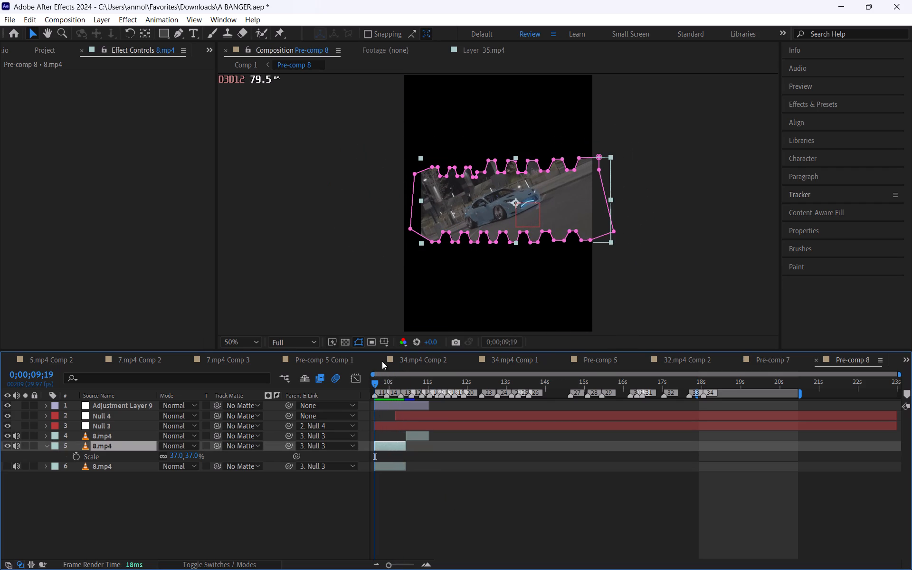
drag(375, 384, 380, 385)
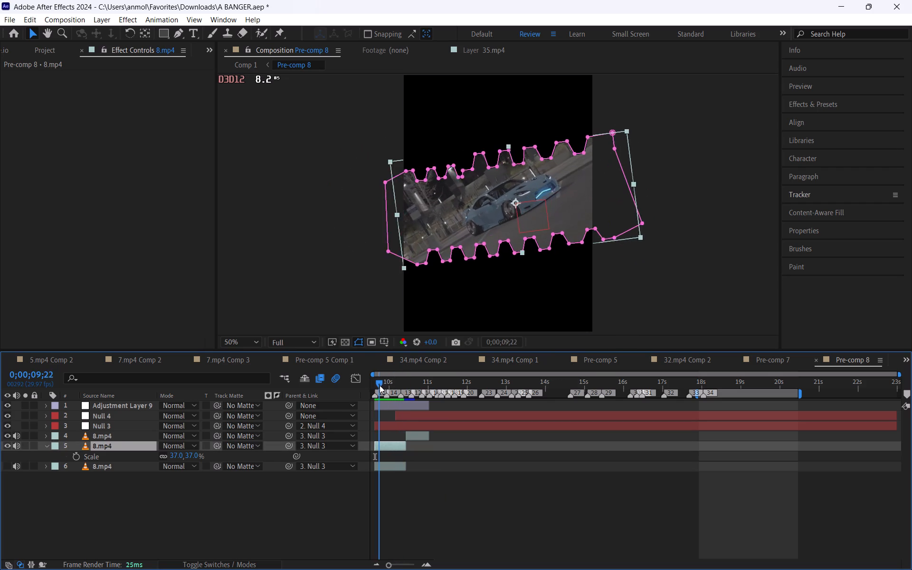
drag(380, 385, 406, 395)
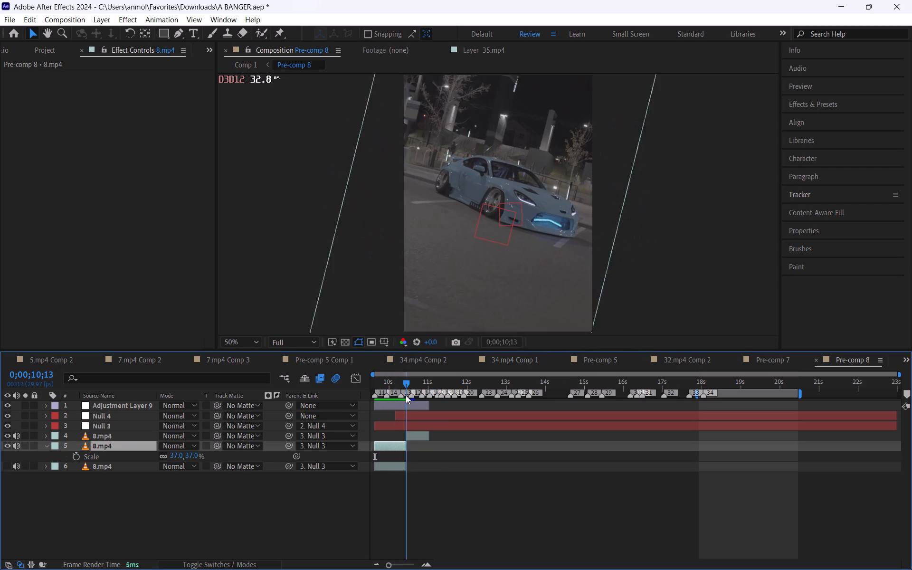
drag(406, 395, 407, 394)
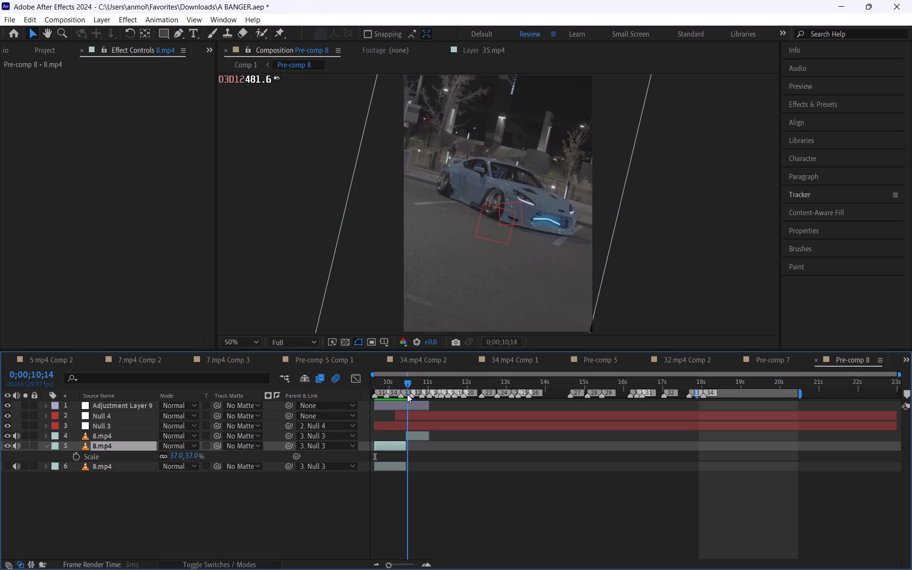
drag(407, 394, 405, 394)
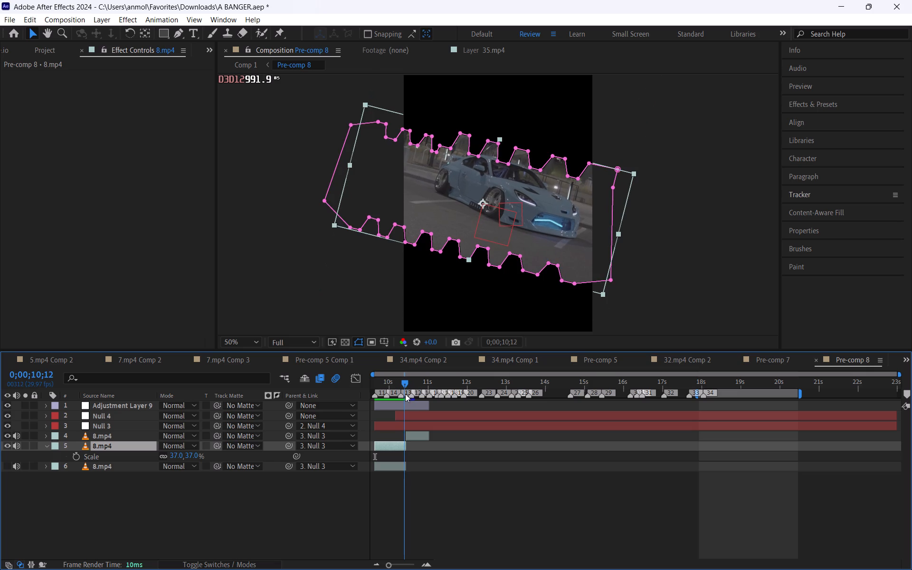
Copy Mask 1 from the masked 8.mp4 duplicate onto the 8.mp4 layer that starts at 0;00;10;13.
drag(405, 394, 407, 395)
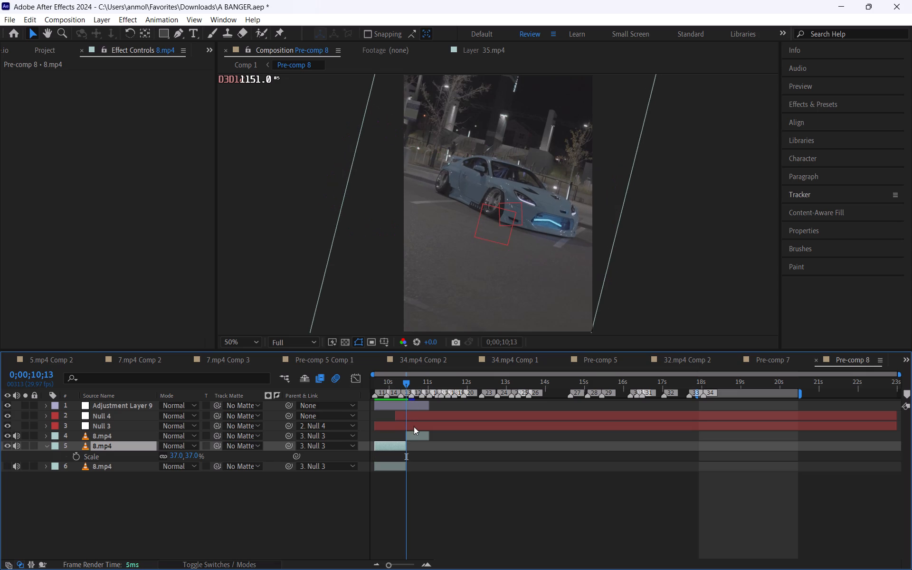
click(414, 431)
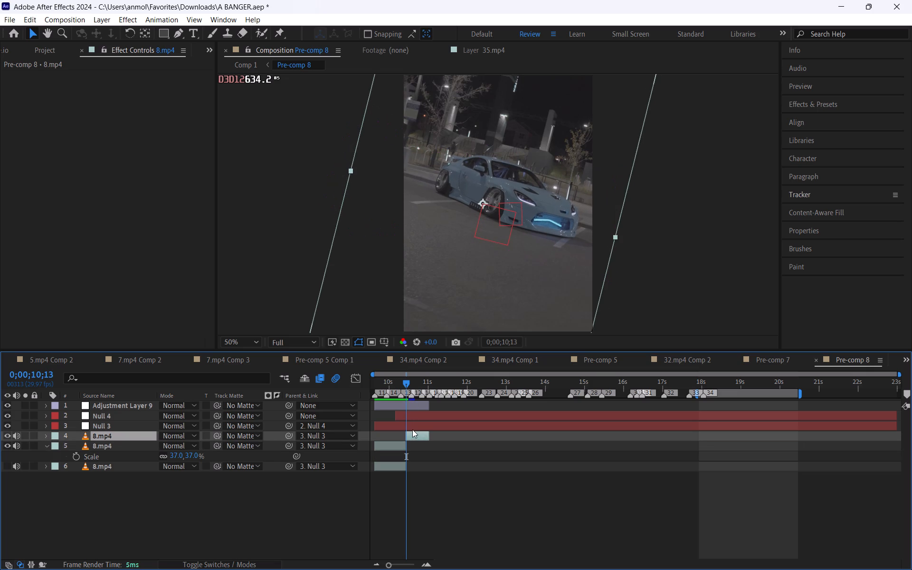
click(403, 447)
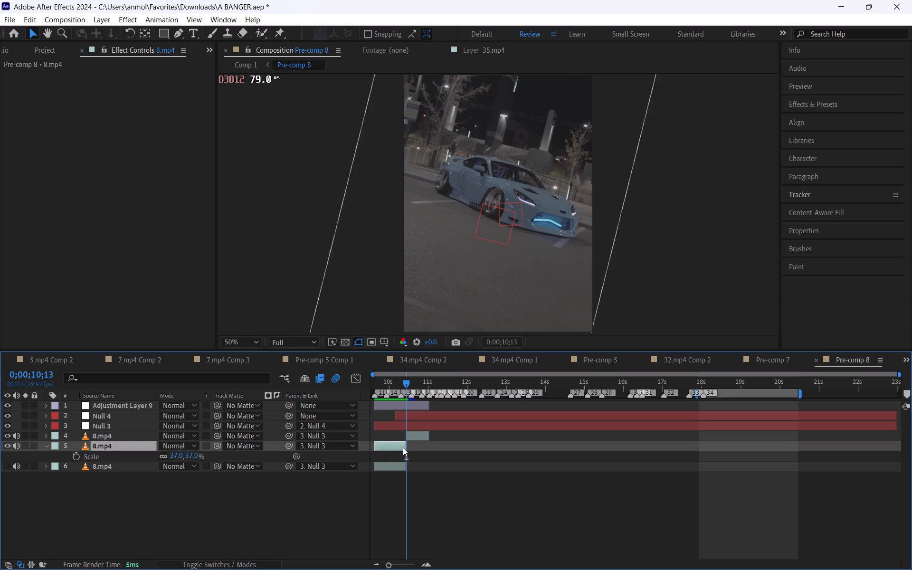
key(u)
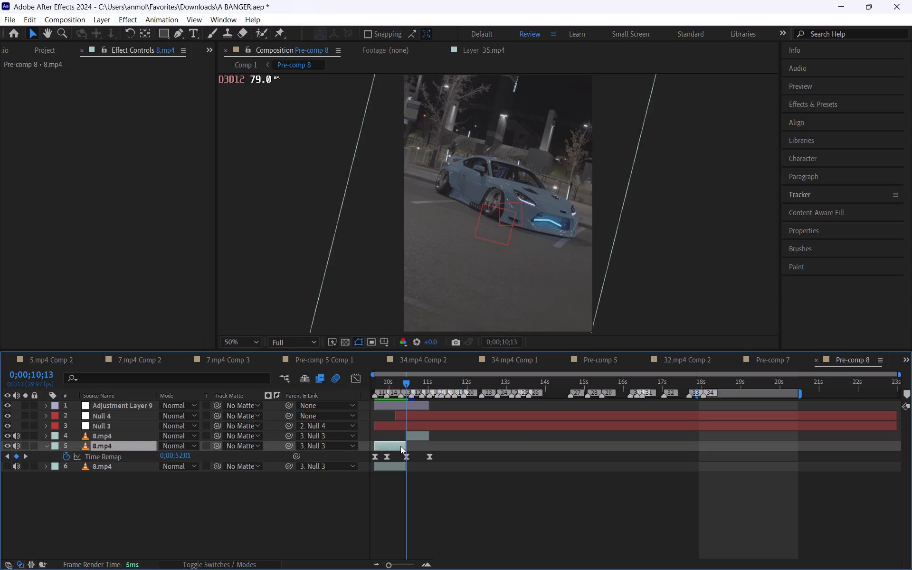
key(m)
click(129, 459)
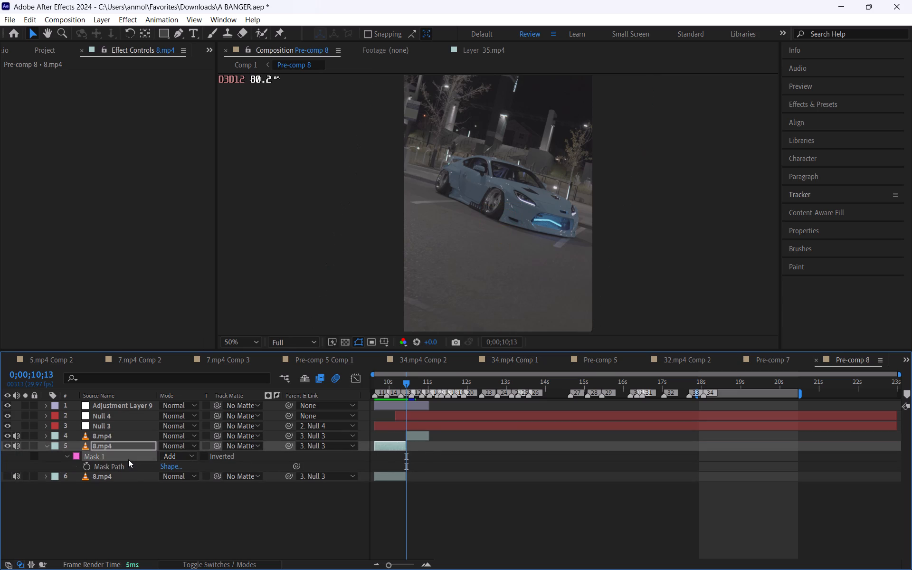
key(ctrl+c)
key(ctrl+c)
key(ctrl+c)
click(421, 435)
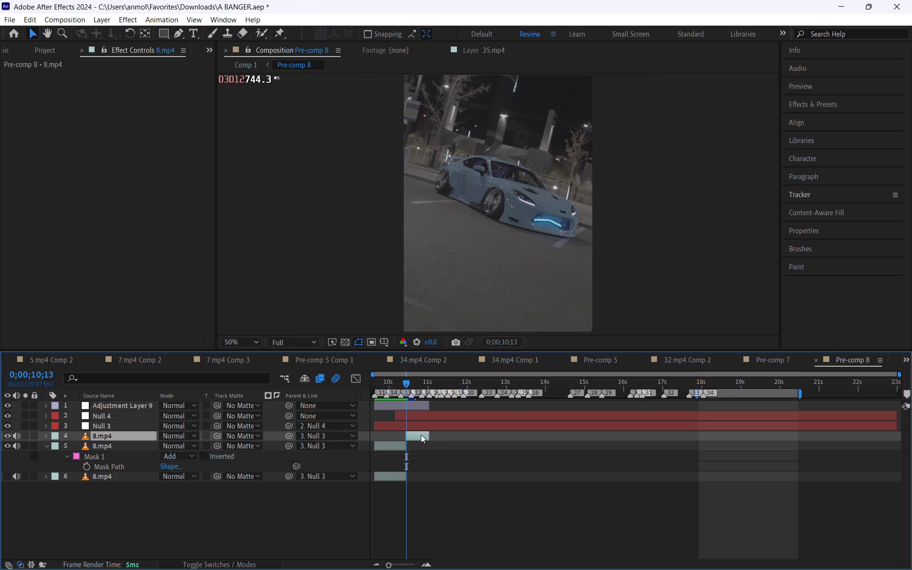
key(ctrl+v)
click(431, 488)
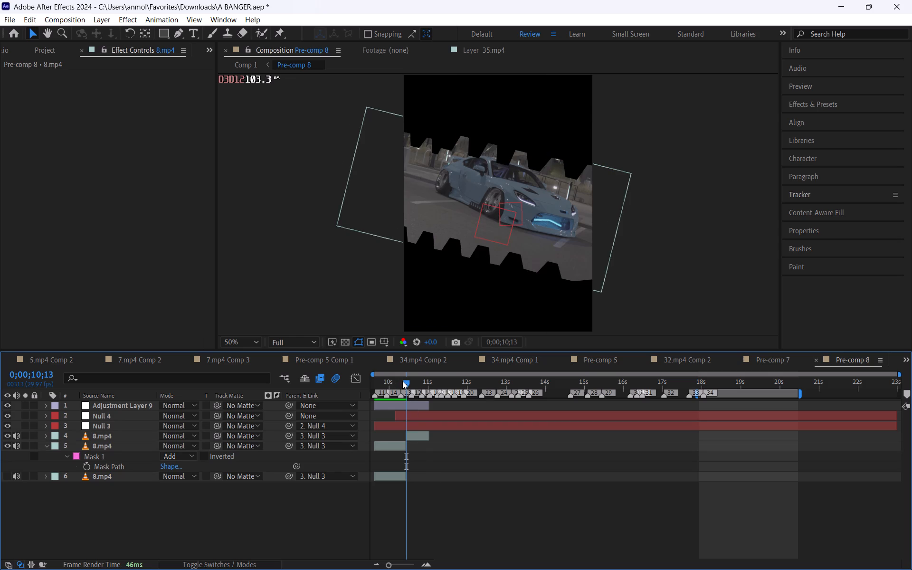
At 0;00;10.
drag(402, 381, 415, 392)
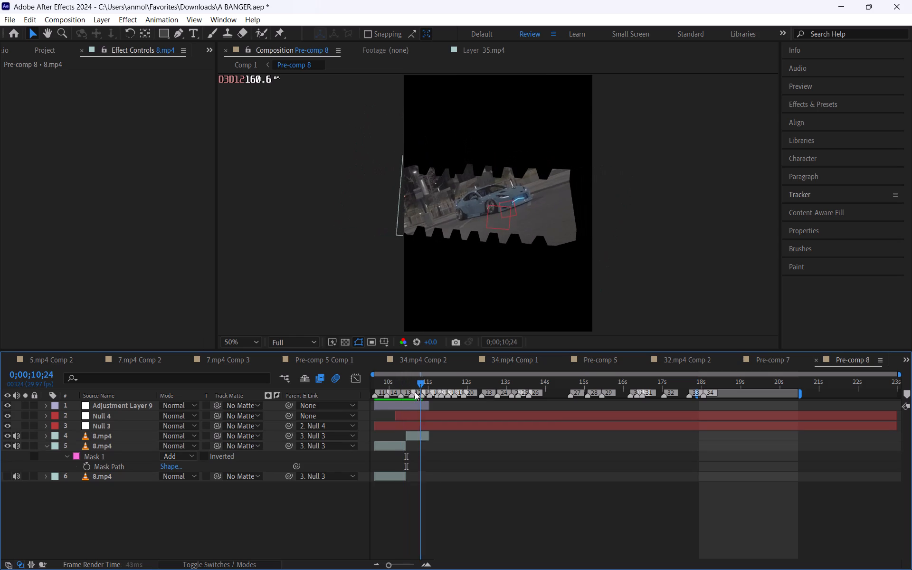
drag(415, 392, 415, 401)
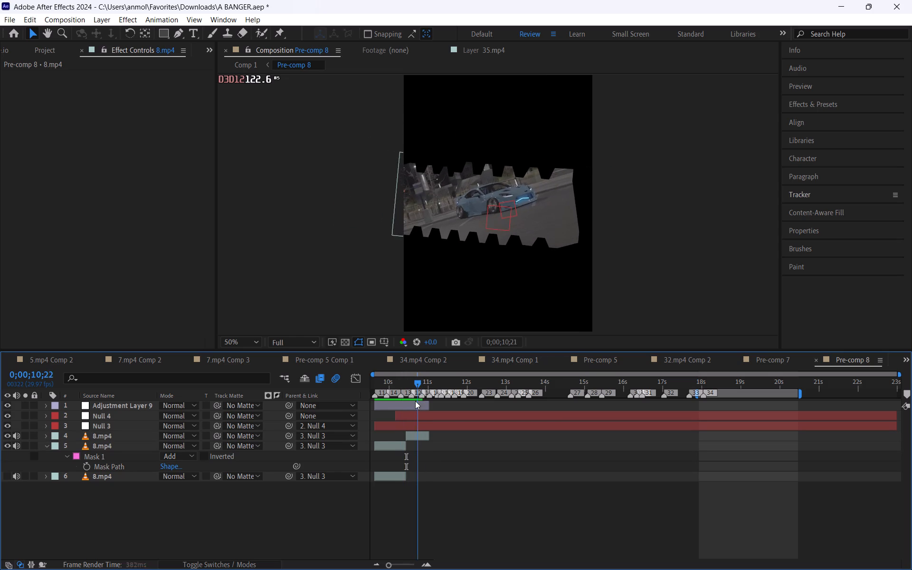
drag(415, 401, 424, 412)
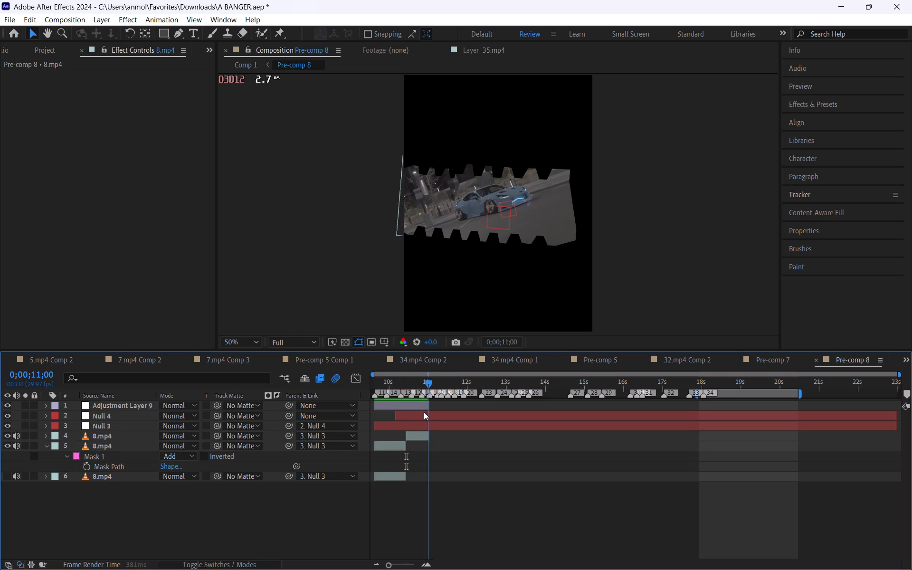
drag(424, 412, 379, 400)
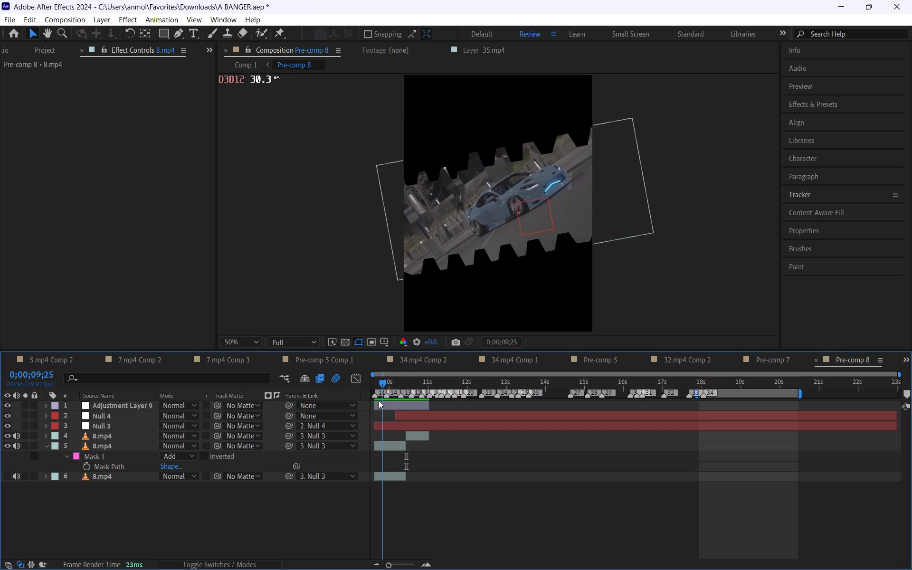
drag(379, 400, 417, 422)
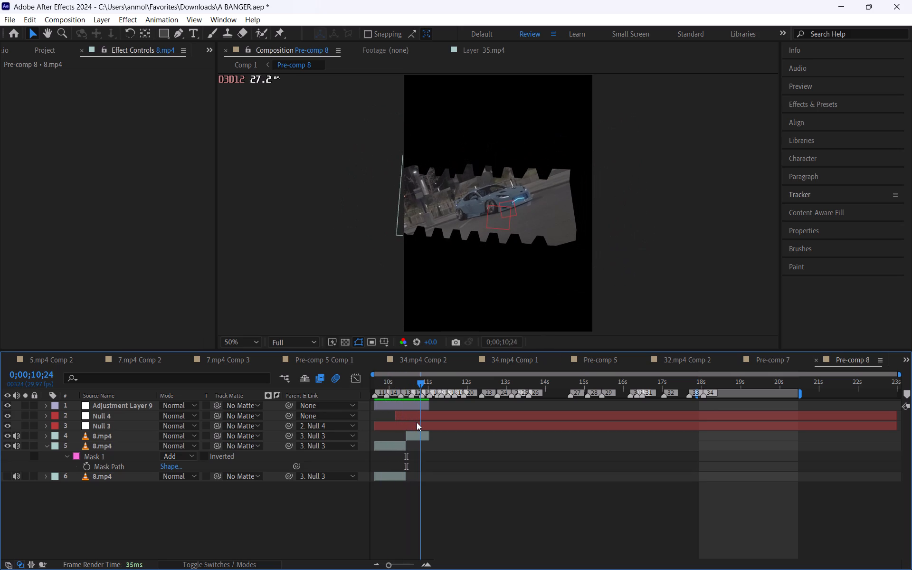
drag(417, 422, 412, 421)
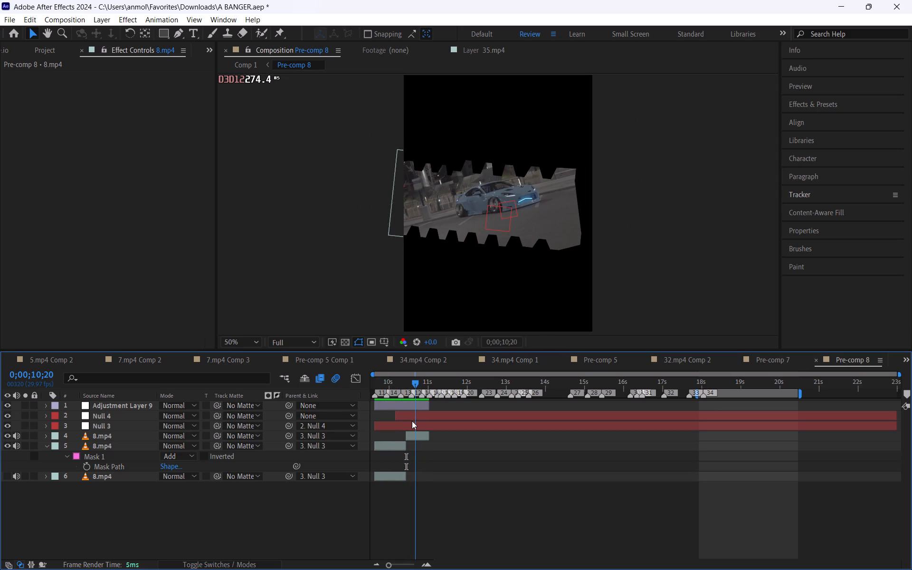
drag(412, 421, 412, 421)
click(414, 437)
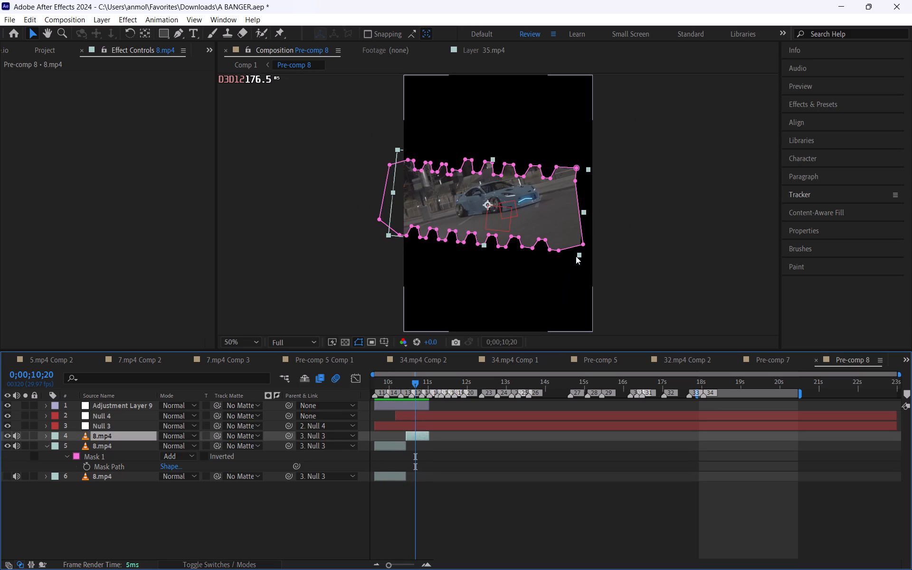
drag(584, 244, 599, 256)
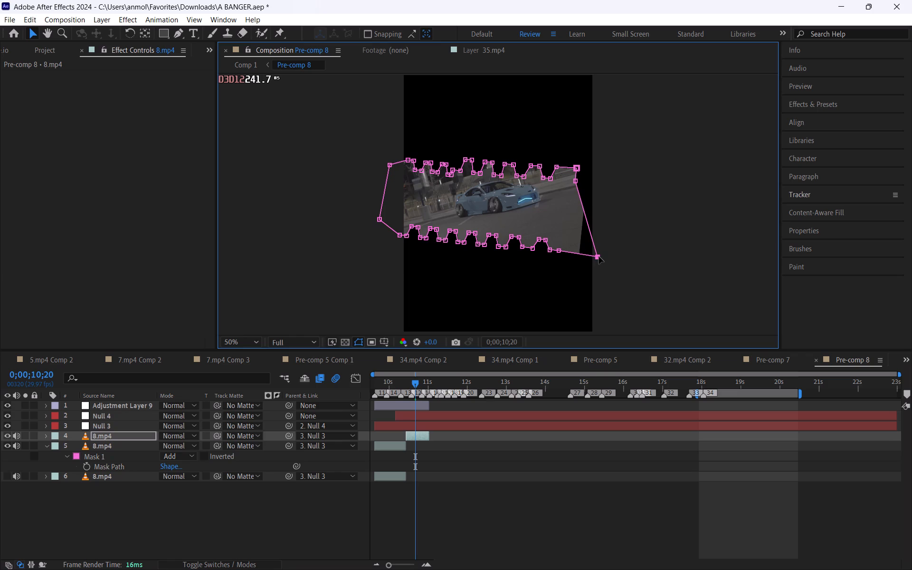
drag(599, 256, 600, 256)
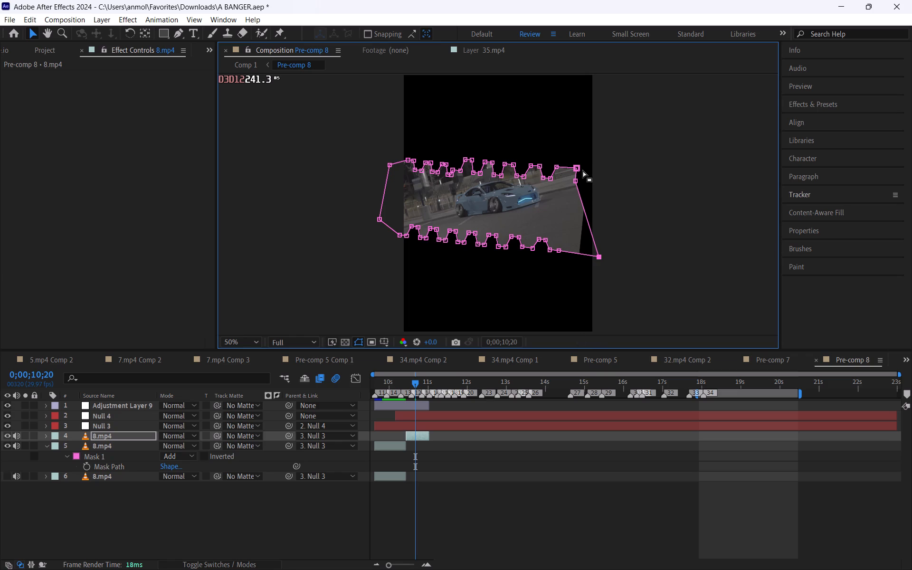
drag(578, 167, 610, 166)
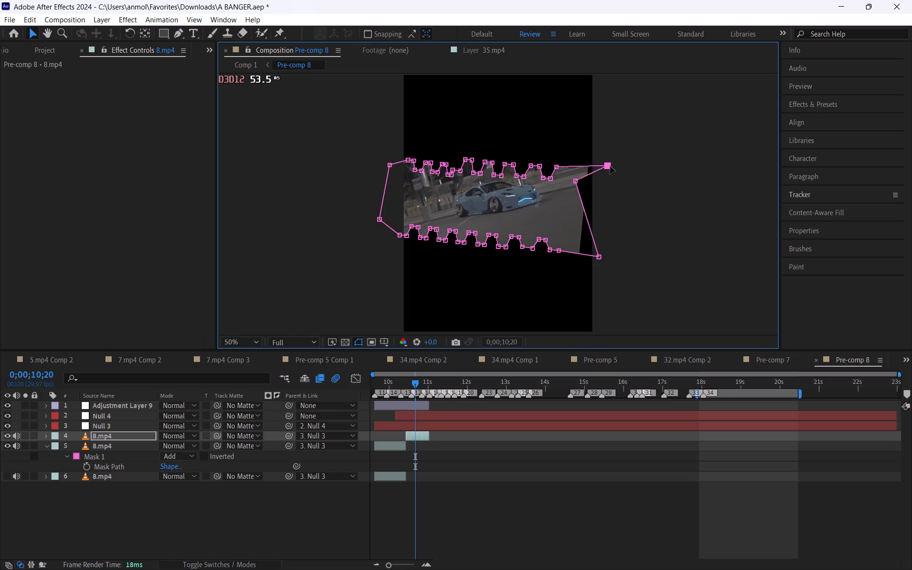
drag(610, 166, 608, 170)
drag(575, 184, 597, 190)
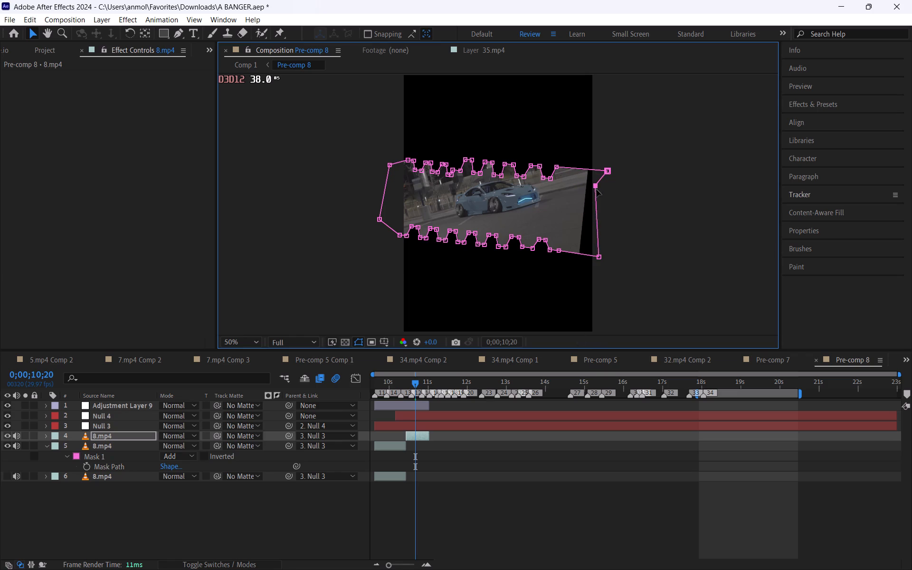
drag(597, 190, 607, 190)
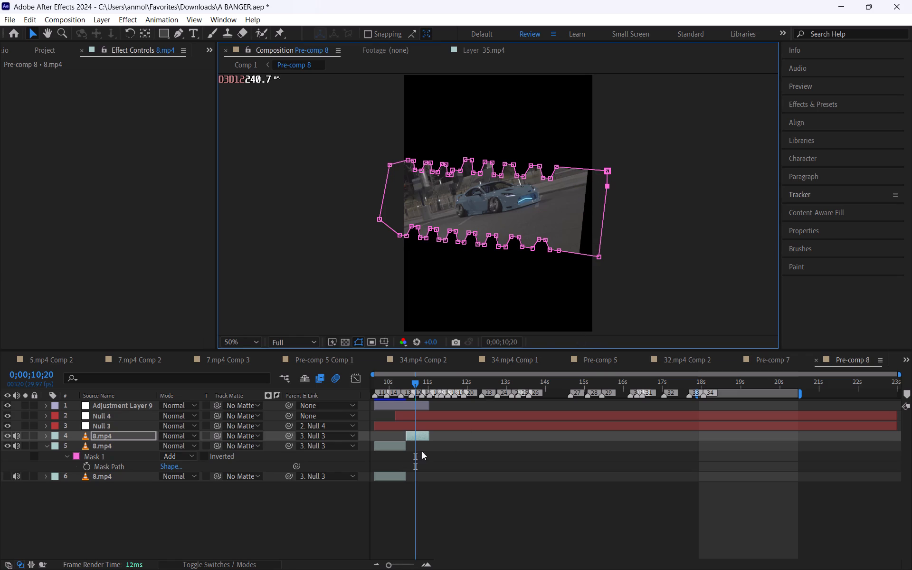
click(430, 449)
Duplicate the later masked 8.mp4 layer and delete the mask from the lower of the two copies.
click(422, 438)
key(ctrl+d)
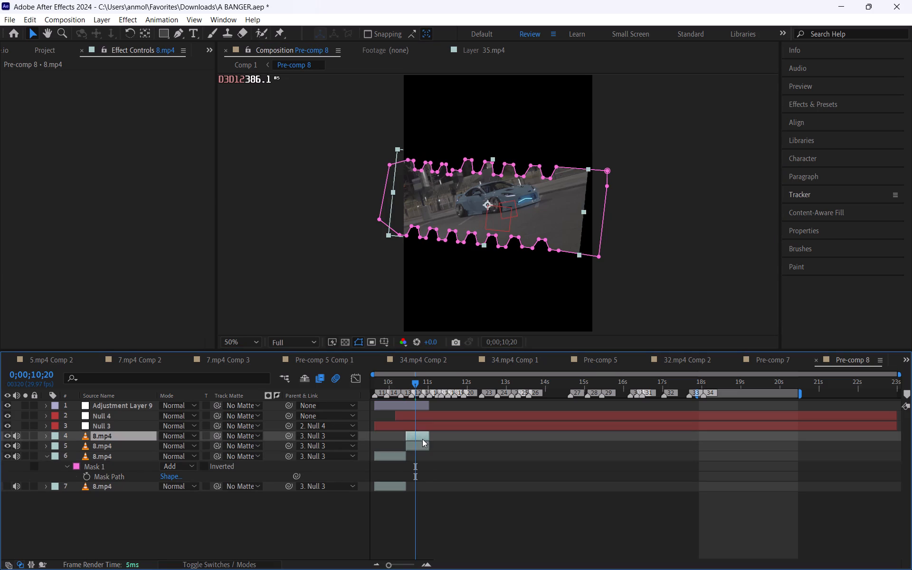
click(424, 444)
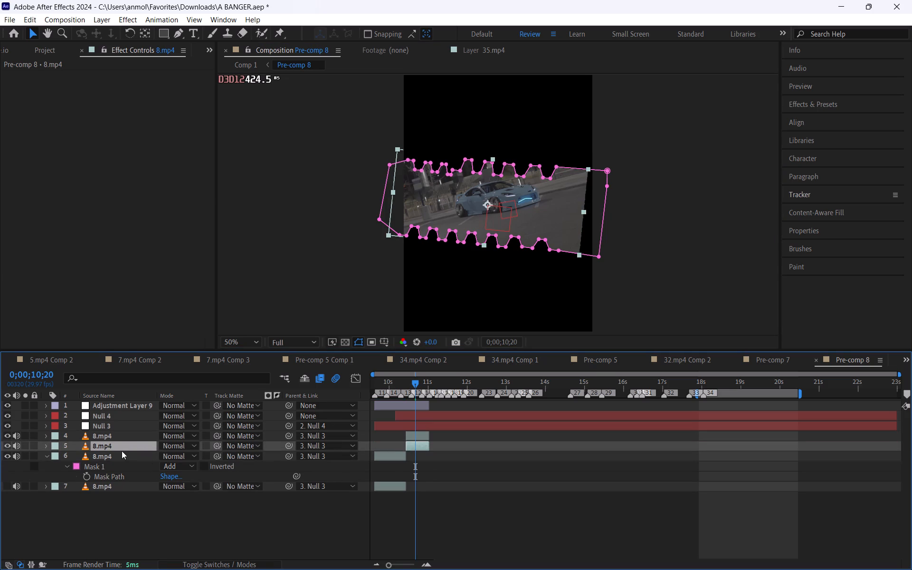
key(m)
click(114, 455)
key(Delete)
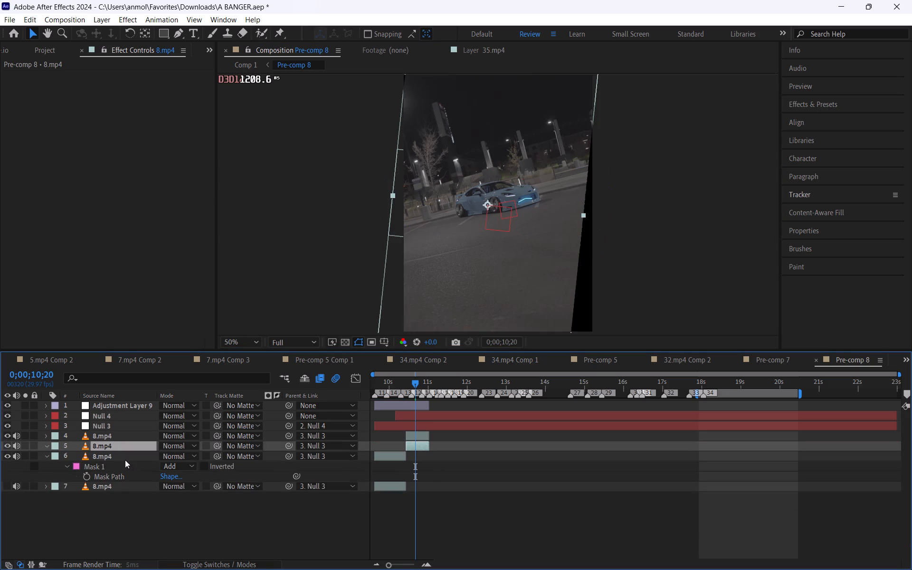
drag(431, 534, 431, 530)
click(417, 439)
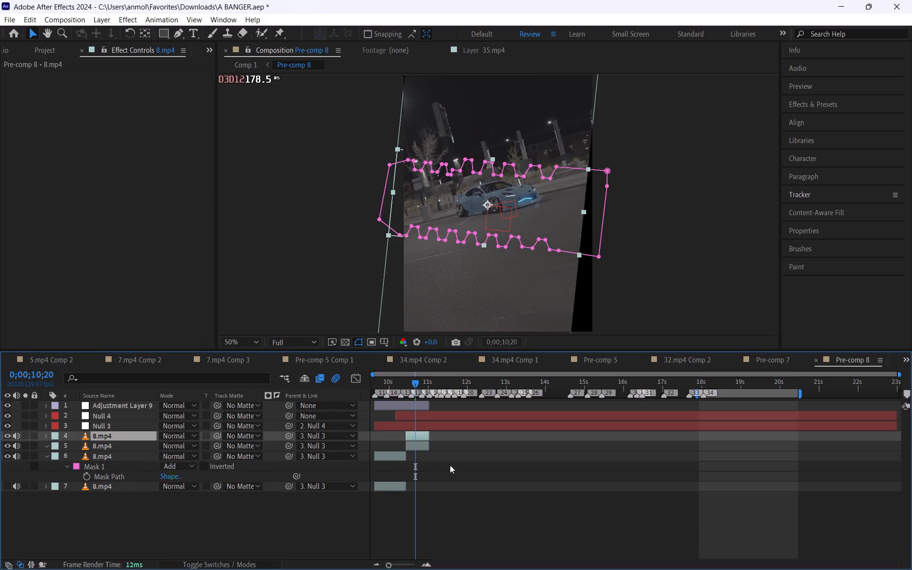
click(452, 531)
Make the lowest, unmasked 8.mp4 layer visible again beneath its masked duplicate.
drag(416, 383, 422, 386)
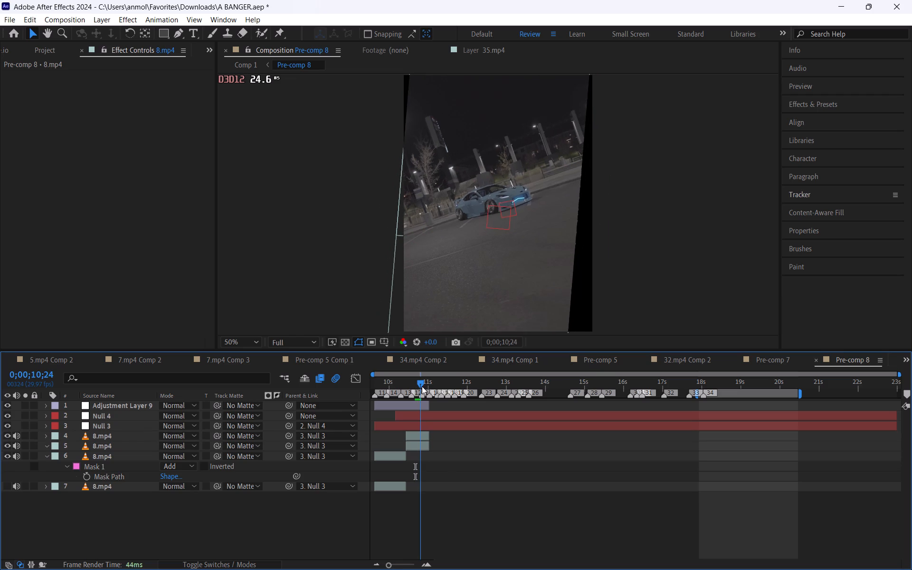
drag(422, 386, 377, 380)
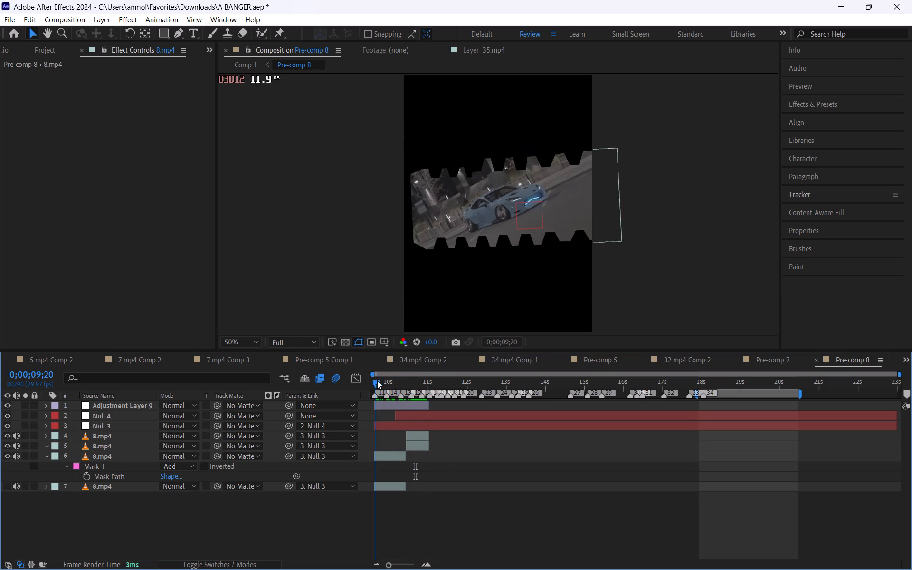
drag(377, 380, 404, 399)
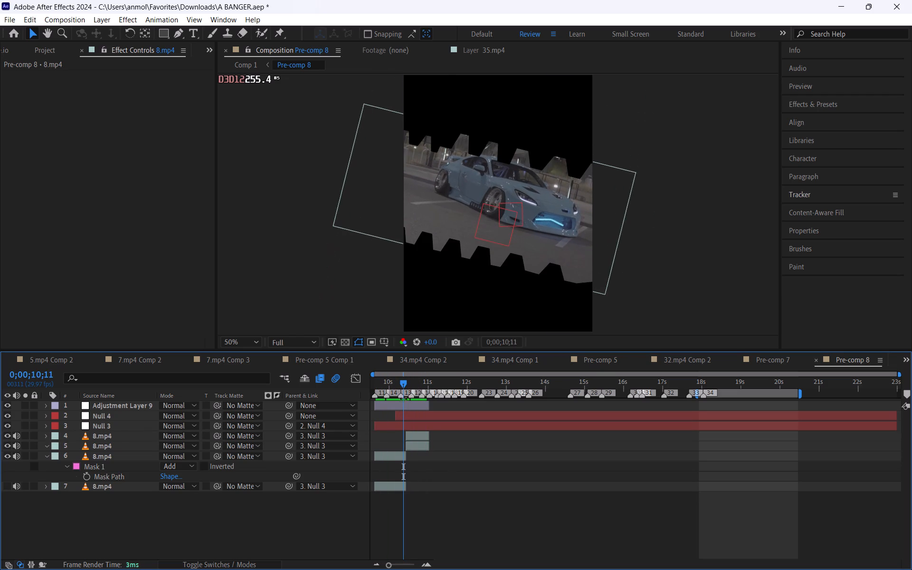
click(11, 488)
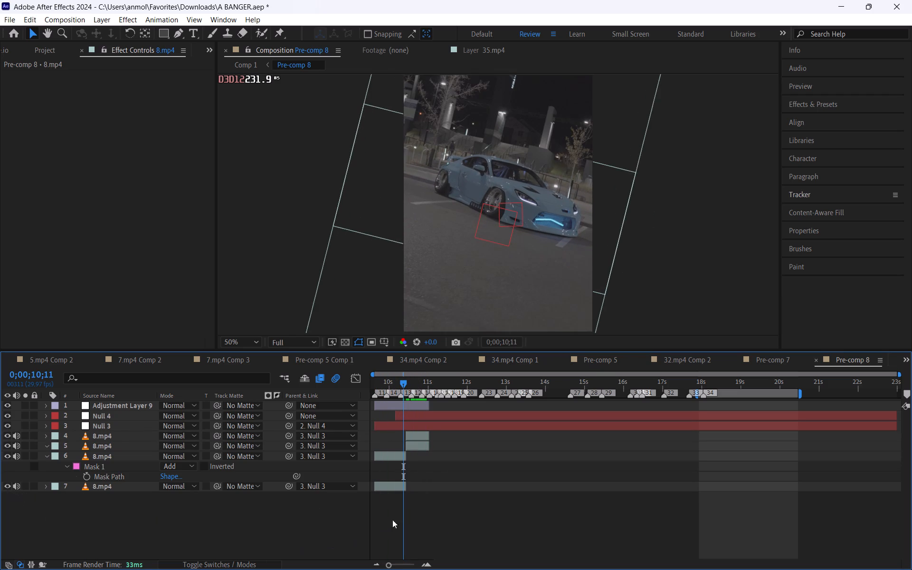
click(399, 517)
drag(400, 380, 405, 392)
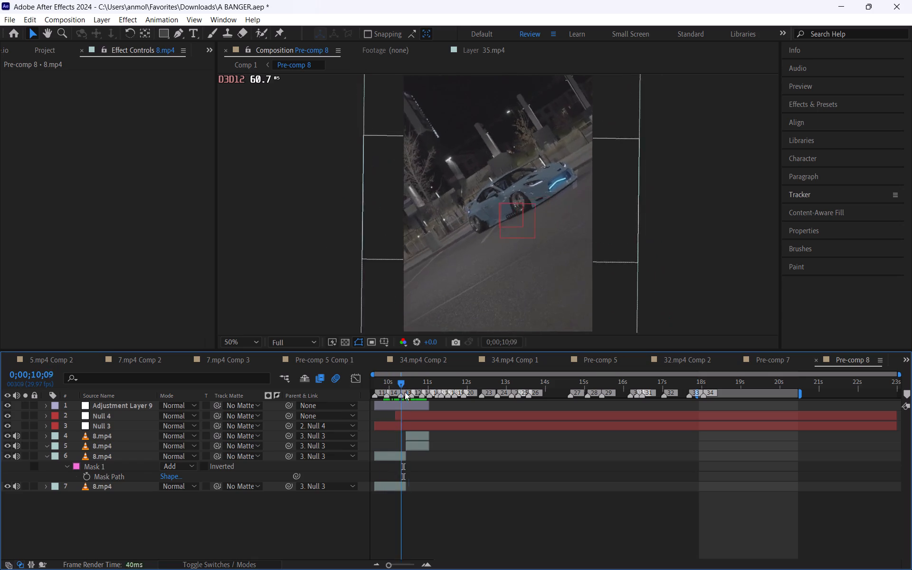
drag(405, 392, 397, 390)
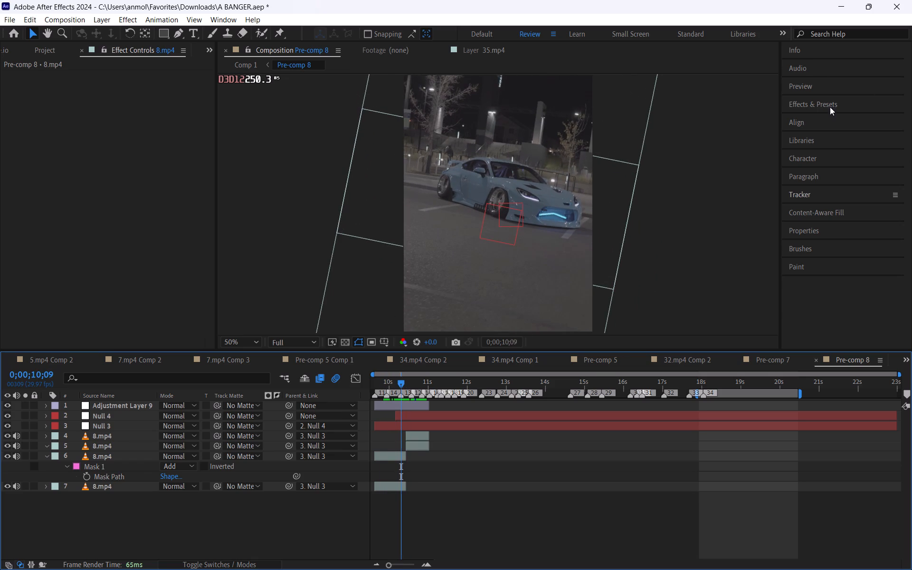
Apply the Channel category's Invert effect to the earlier masked 8.mp4 duplicate.
click(829, 108)
double_click(829, 119)
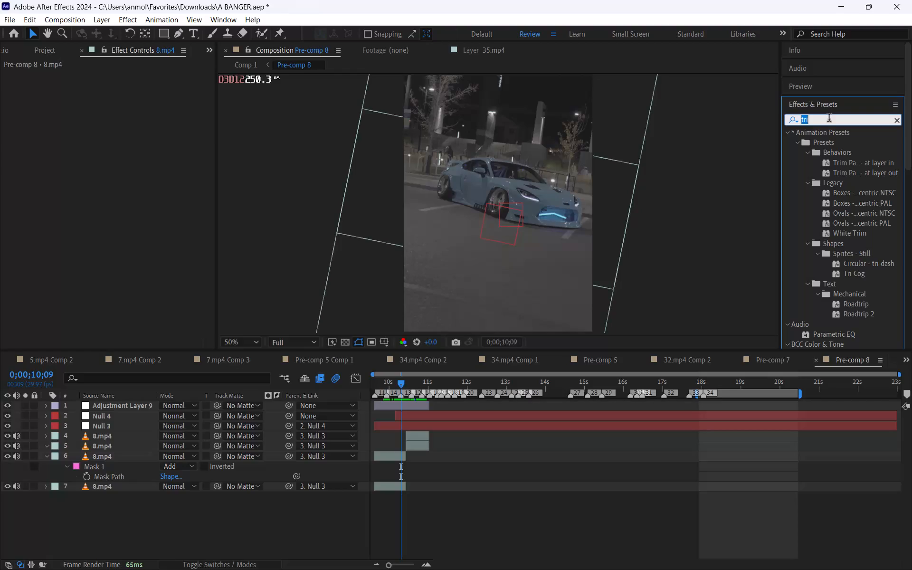
text(invert)
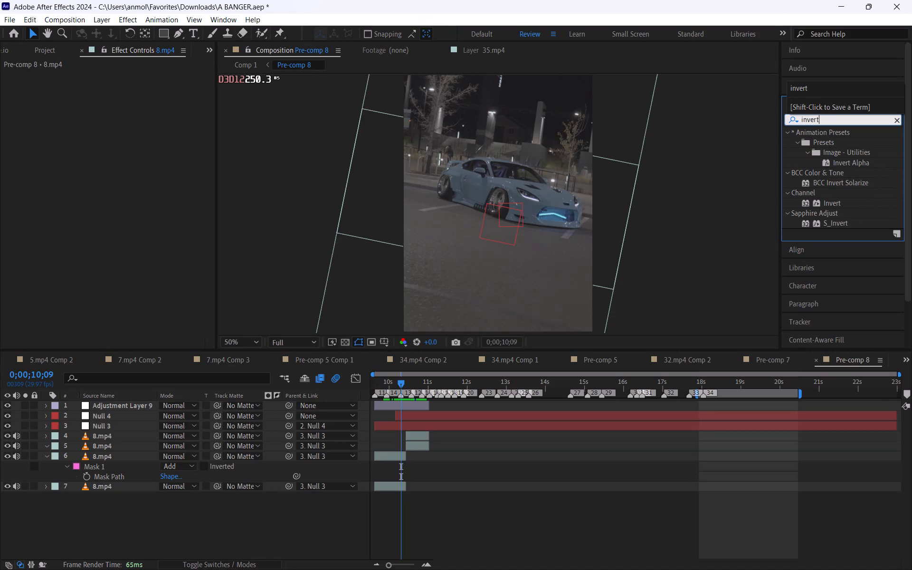
drag(834, 205, 732, 235)
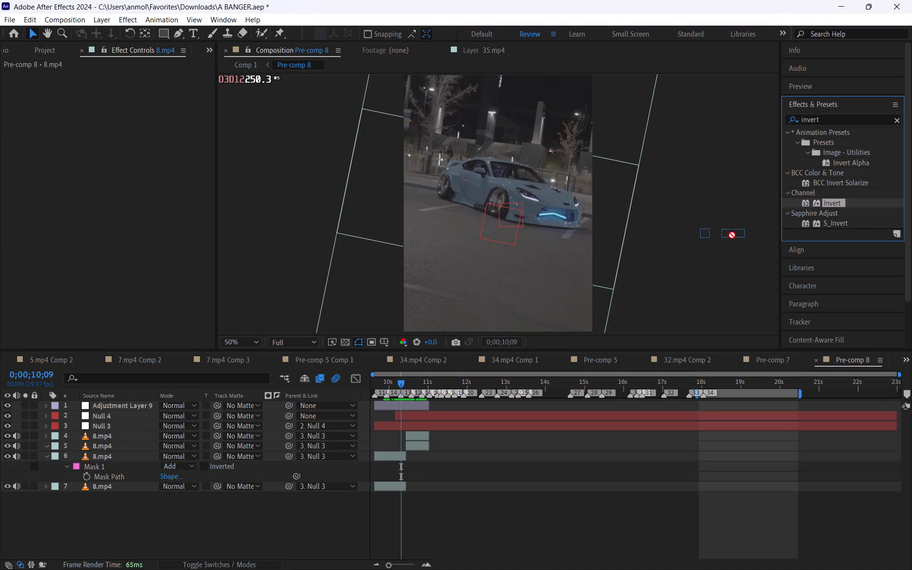
drag(732, 235, 412, 454)
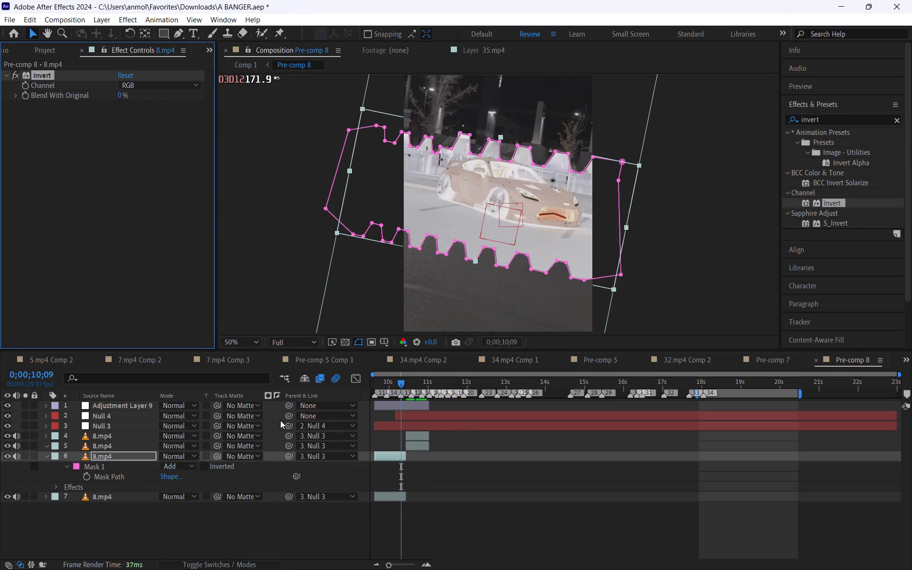